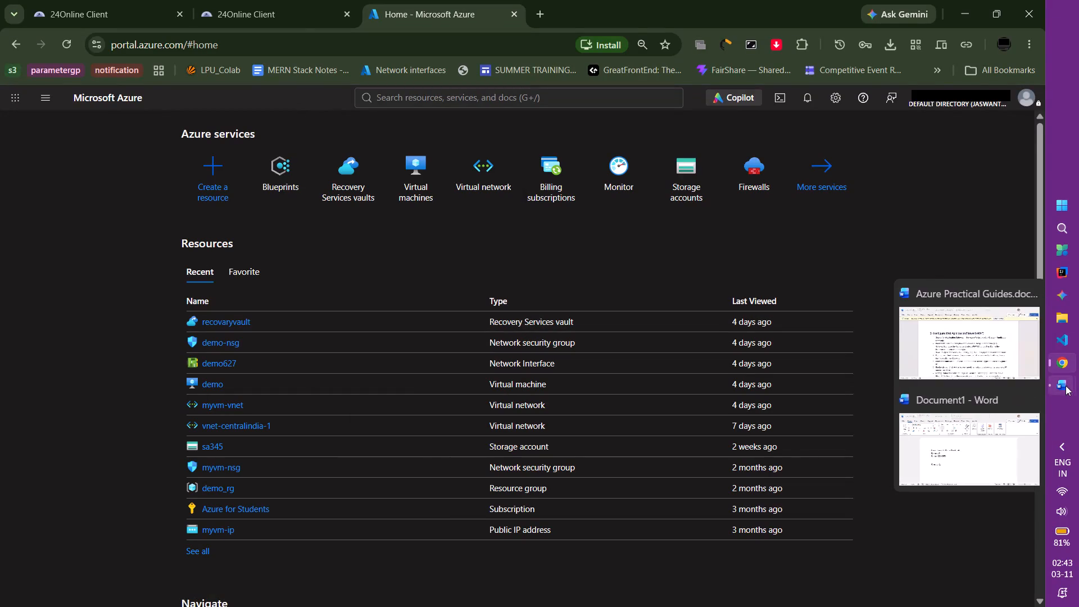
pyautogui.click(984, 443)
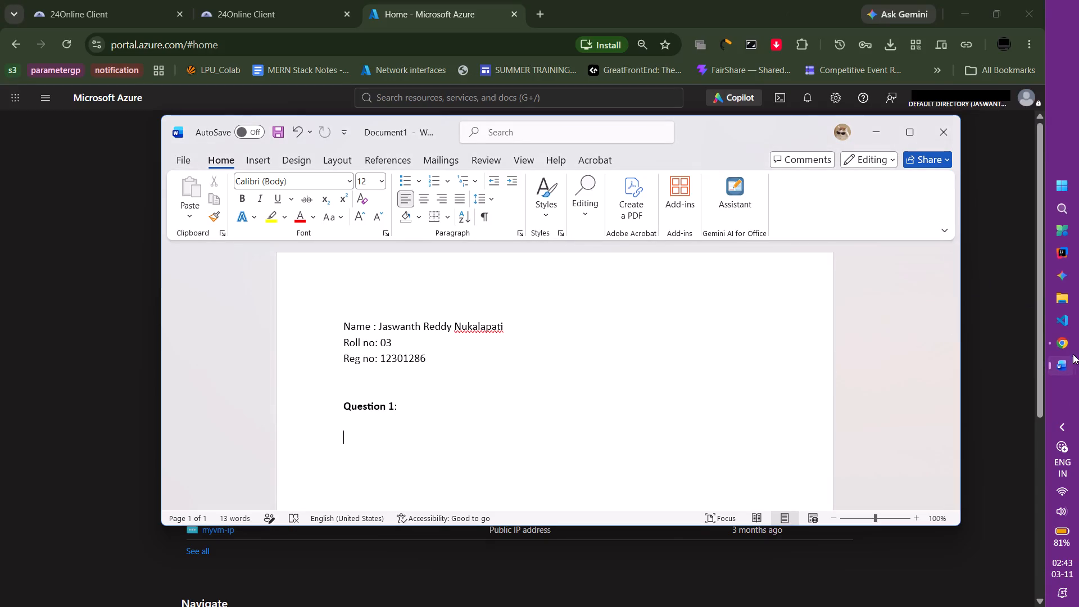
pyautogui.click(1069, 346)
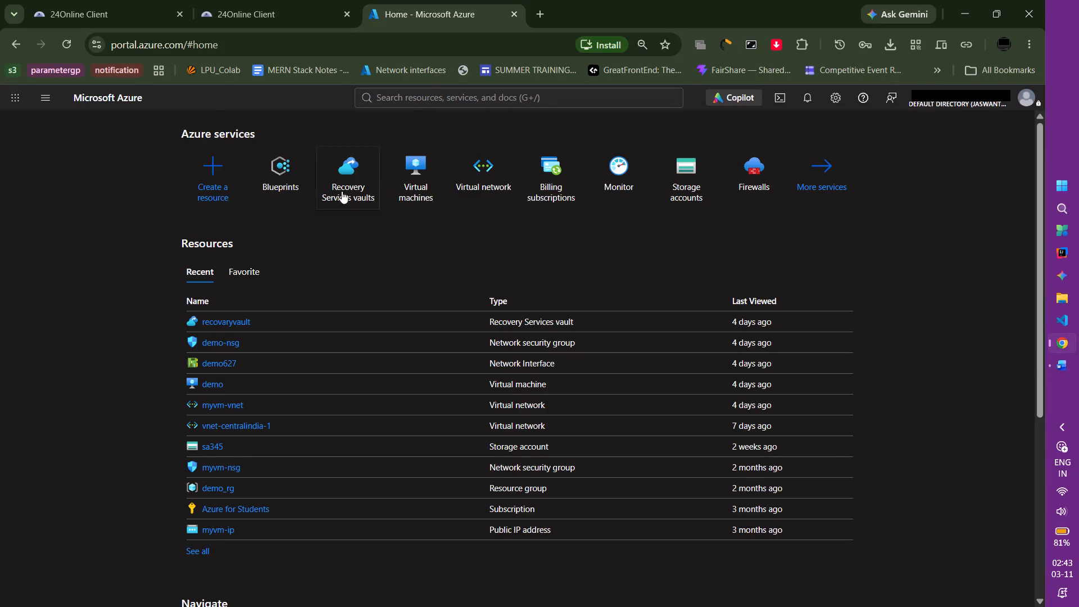
# Search the Azure portal for "storage" and capture a screenshot of the portal page with the search suggestions.
pyautogui.click(433, 103)
pyautogui.write('stora')
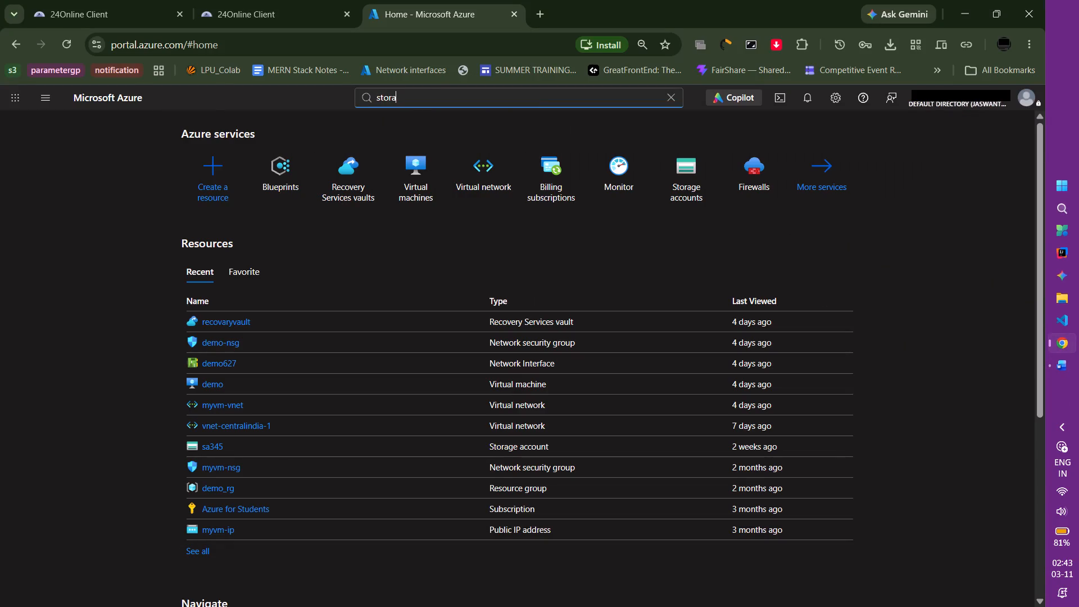
pyautogui.write('ge')
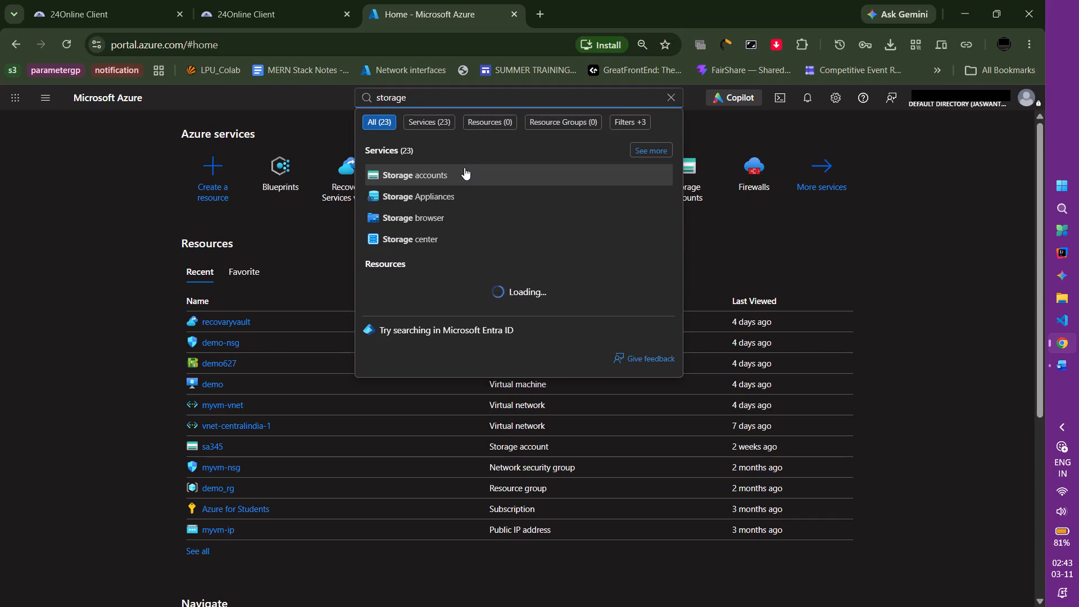
pyautogui.press('Print')
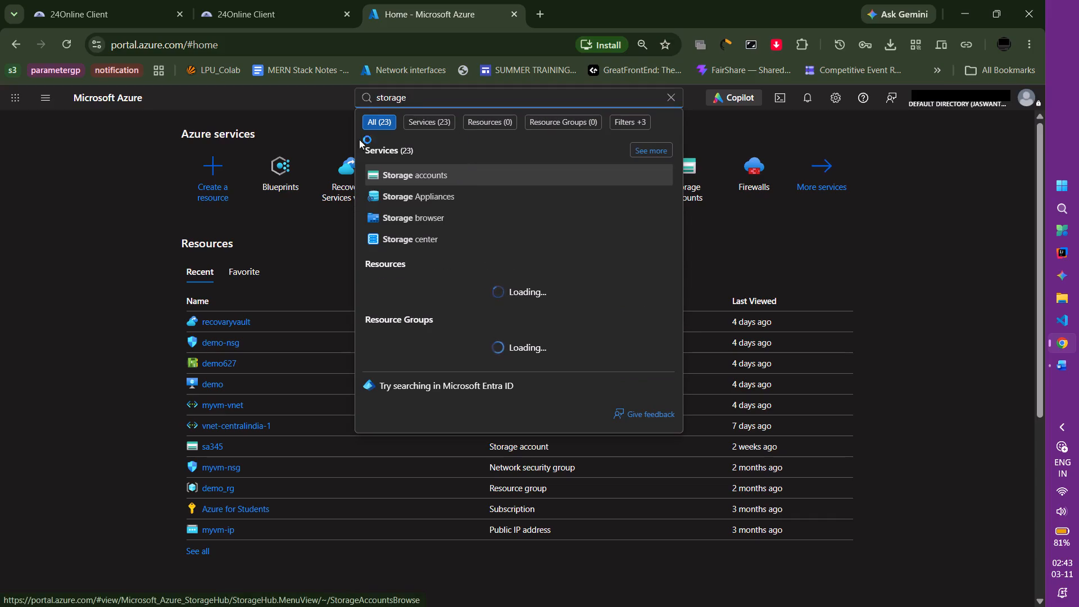
pyautogui.moveTo(1, 83); pyautogui.dragTo(1077, 397)
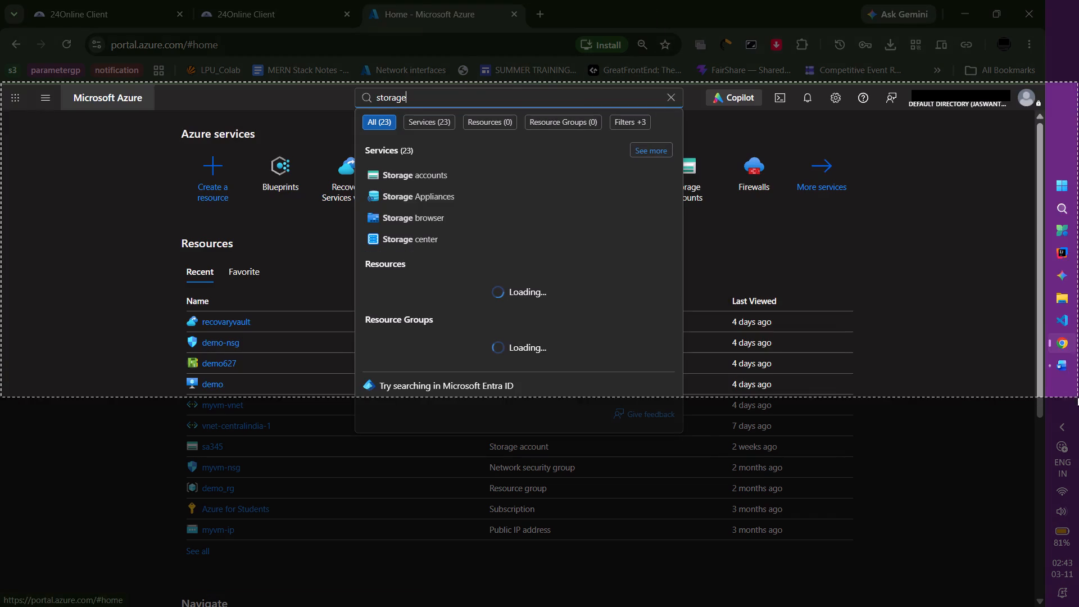
pyautogui.moveTo(1077, 397); pyautogui.dragTo(1043, 606)
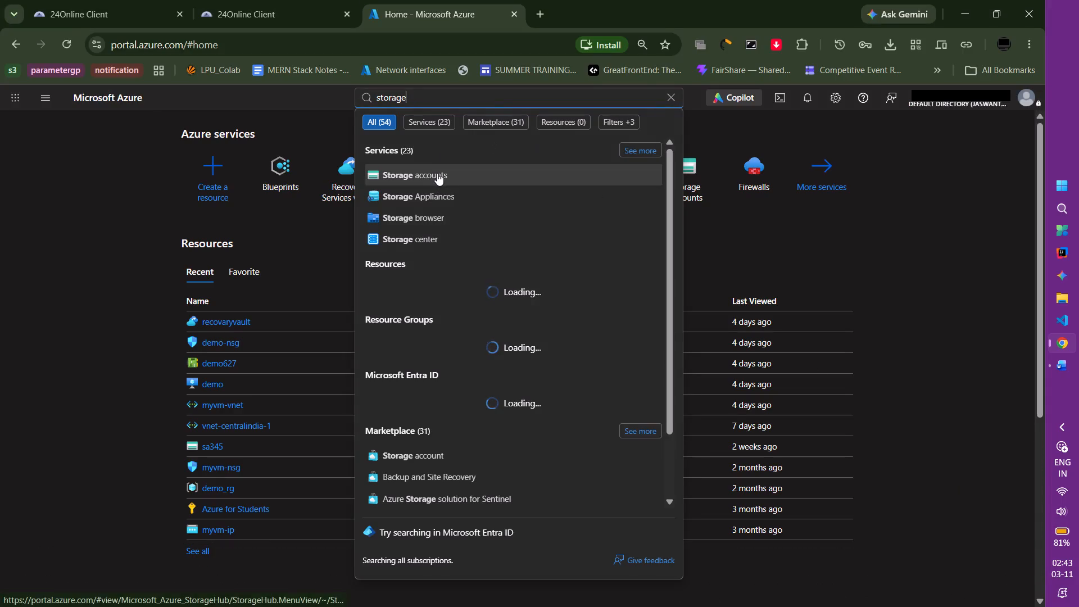
# Open the Storage accounts service from the search suggestions.
pyautogui.click(437, 173)
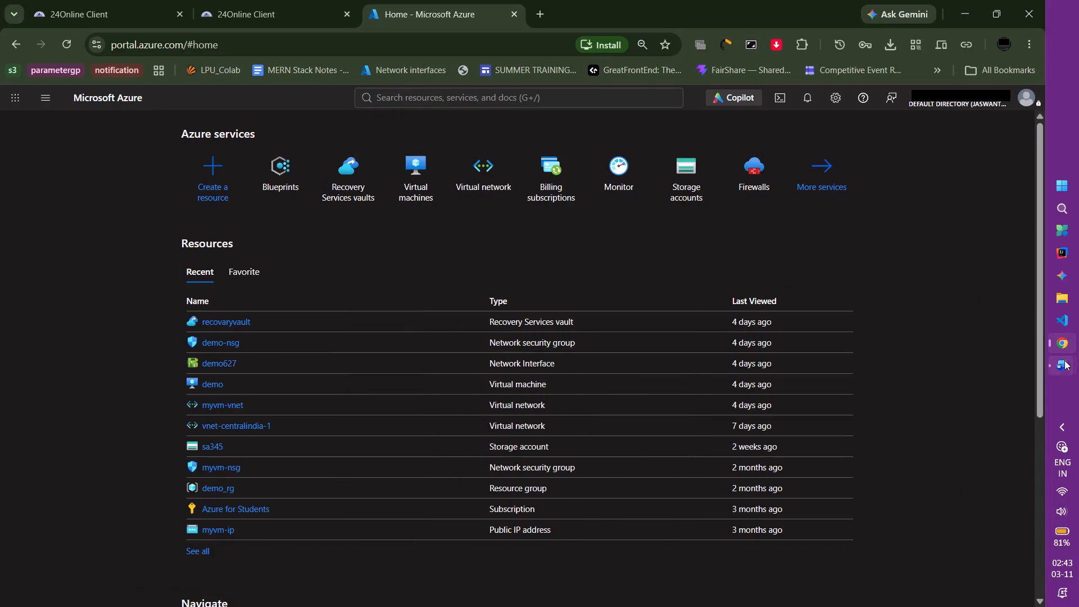
# Paste the search screenshot under Question 1 in the Word document Document1, and return to the Azure portal in Chrome.
pyautogui.click(959, 427)
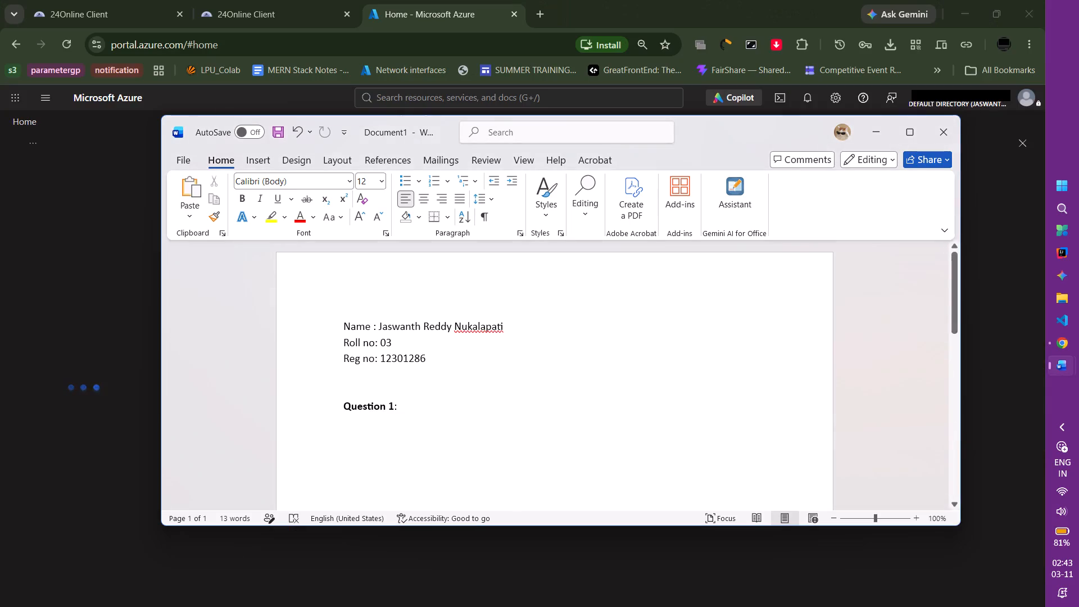
pyautogui.hotkey('ctrl', 'v')
pyautogui.hotkey('alt', 'Tab')
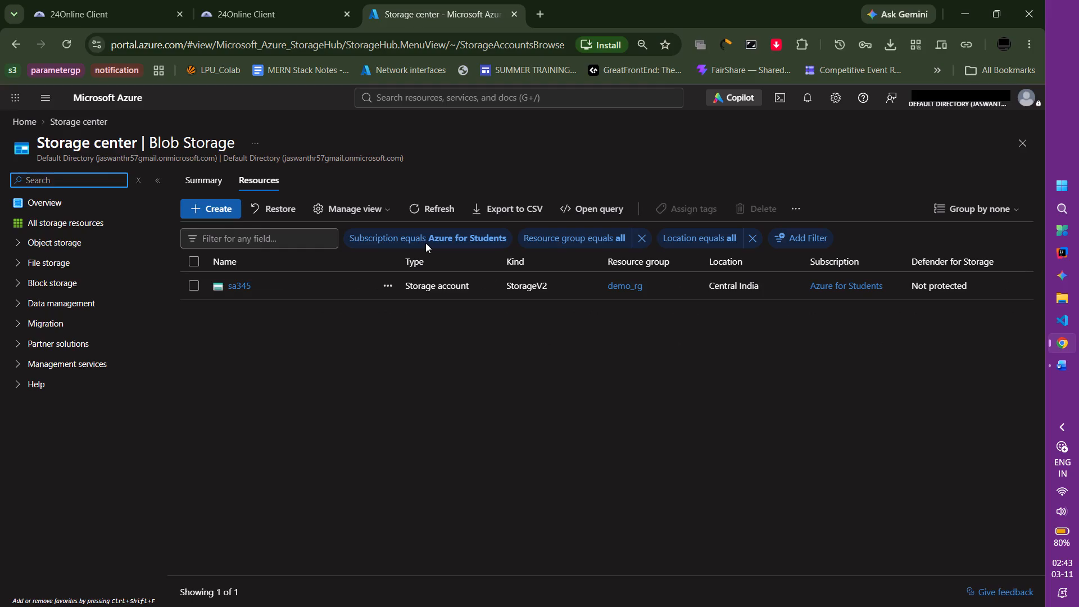
# Start creating a new storage account and assign it to the existing resource group class.
pyautogui.click(197, 207)
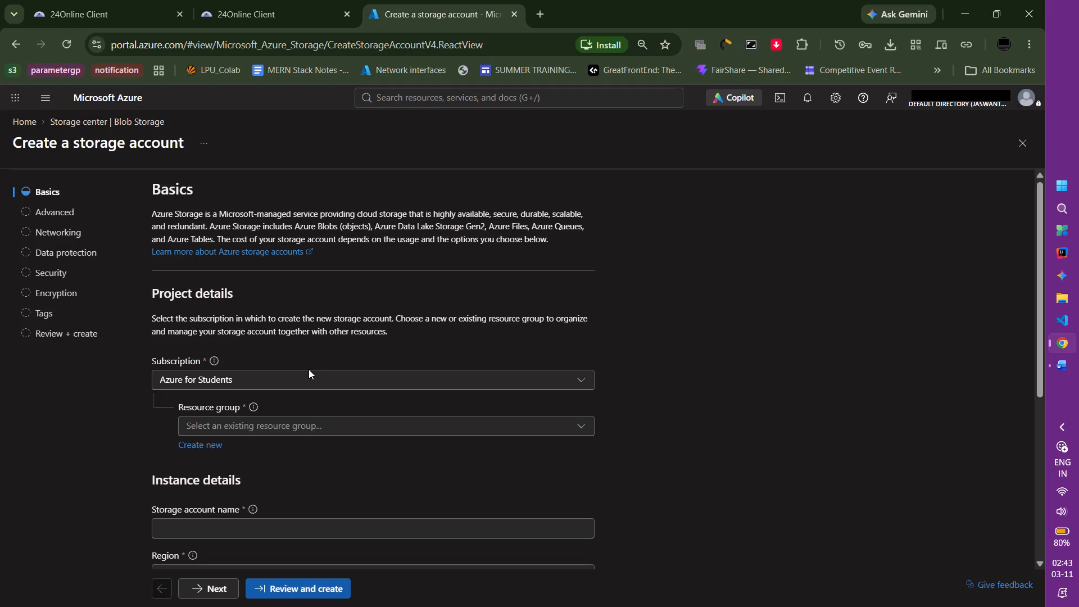
pyautogui.scroll(-1, 309, 369)
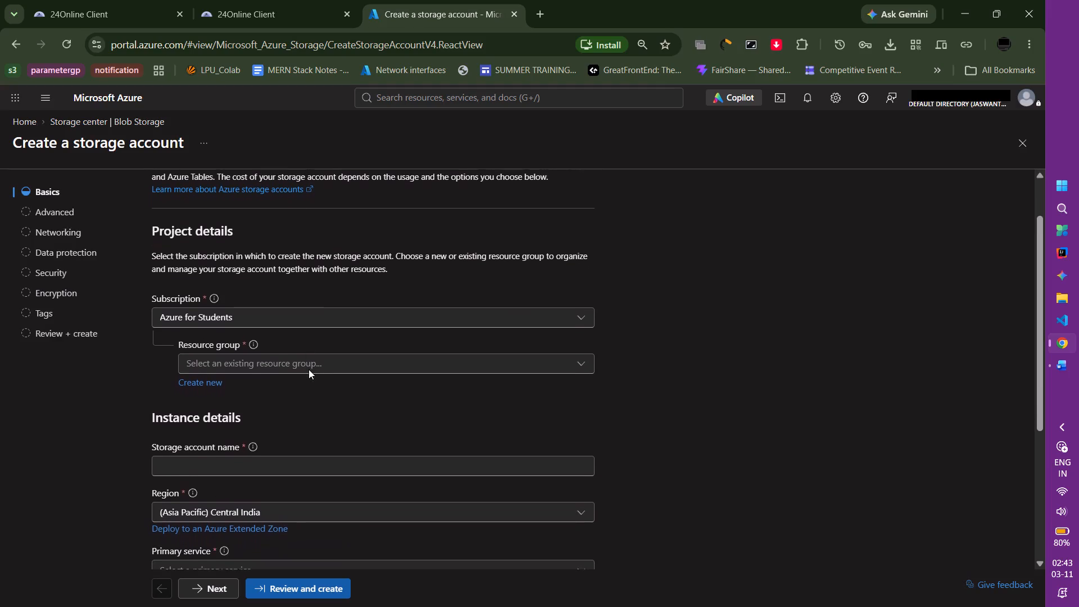
pyautogui.scroll(-1, 309, 369)
pyautogui.click(313, 361)
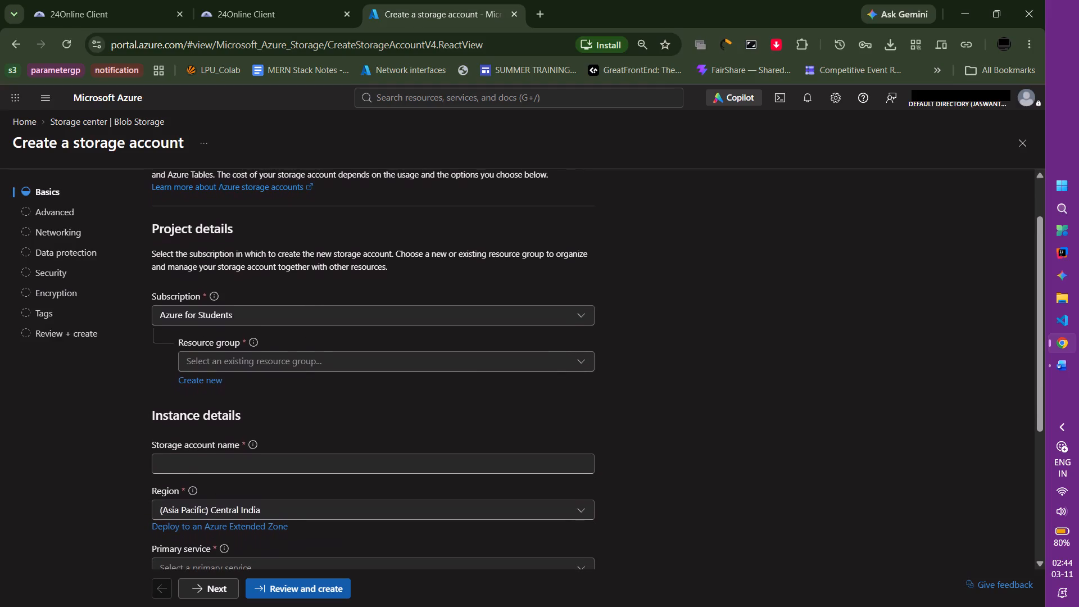
pyautogui.click(130, 391)
pyautogui.click(584, 361)
pyautogui.click(487, 408)
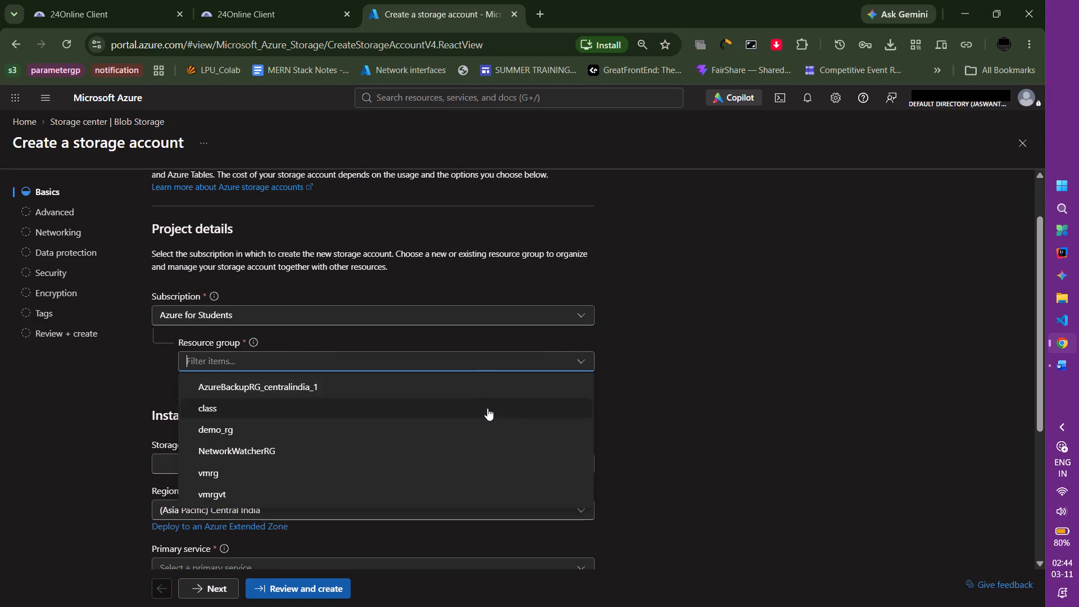
# Name the storage account castorageaccount007.
pyautogui.click(341, 469)
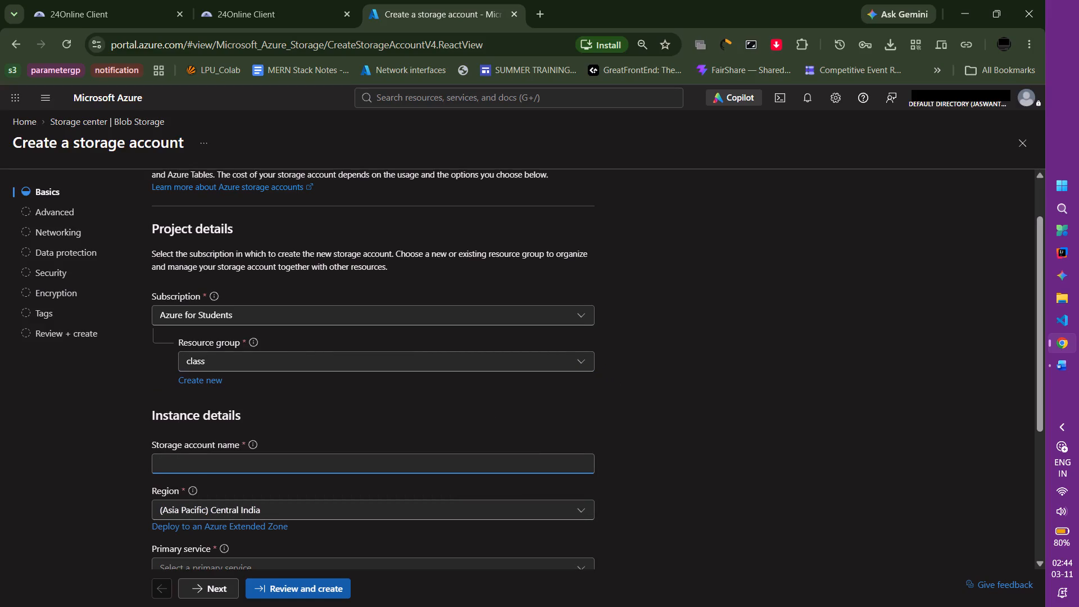
pyautogui.write('ca')
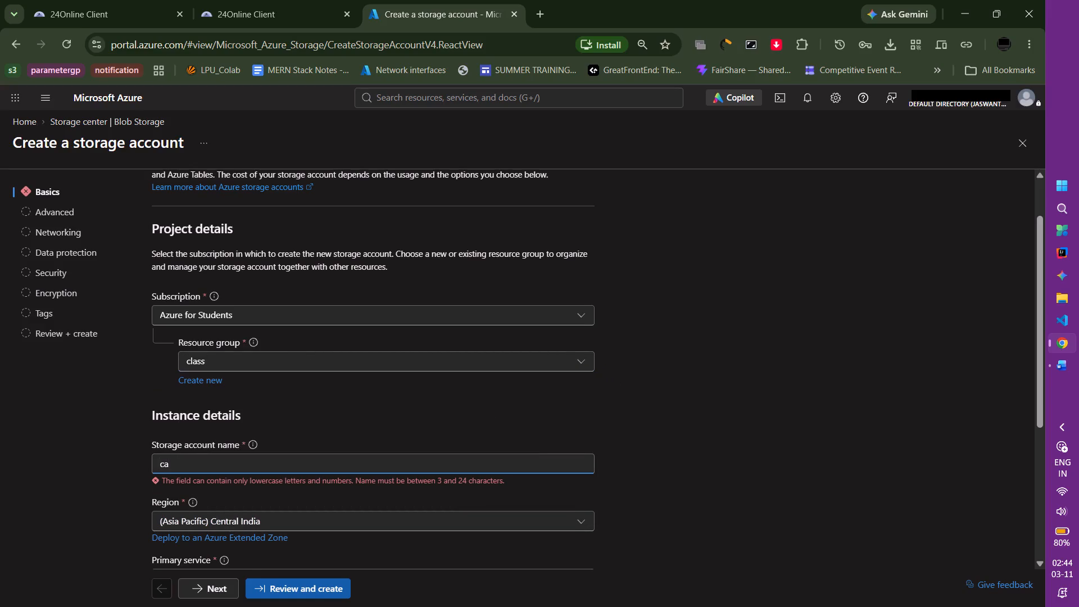
pyautogui.write('storage')
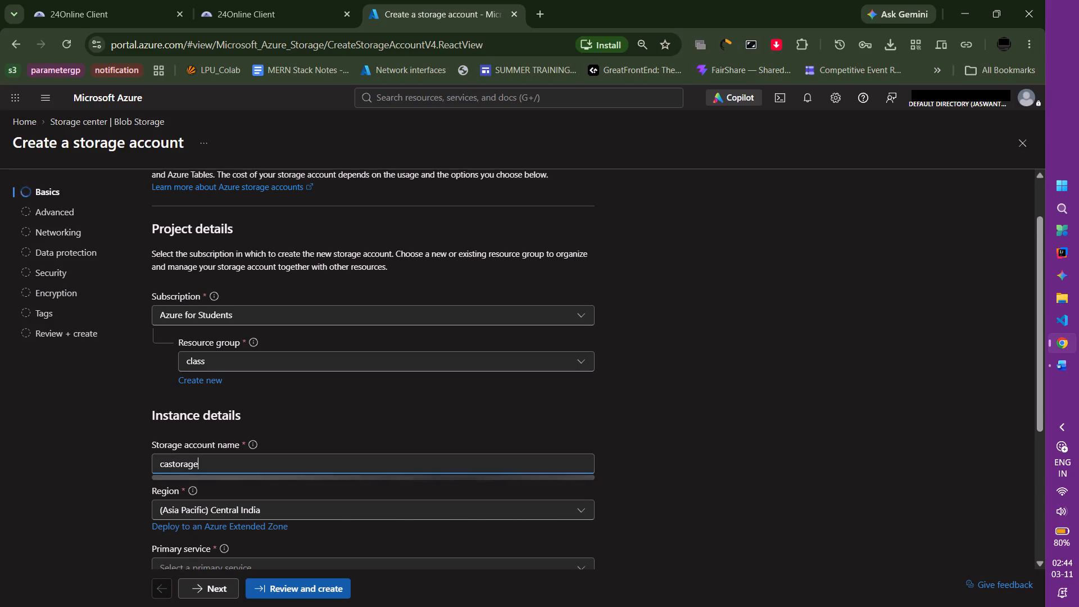
pyautogui.write('account')
pyautogui.scroll(-1, 320, 515)
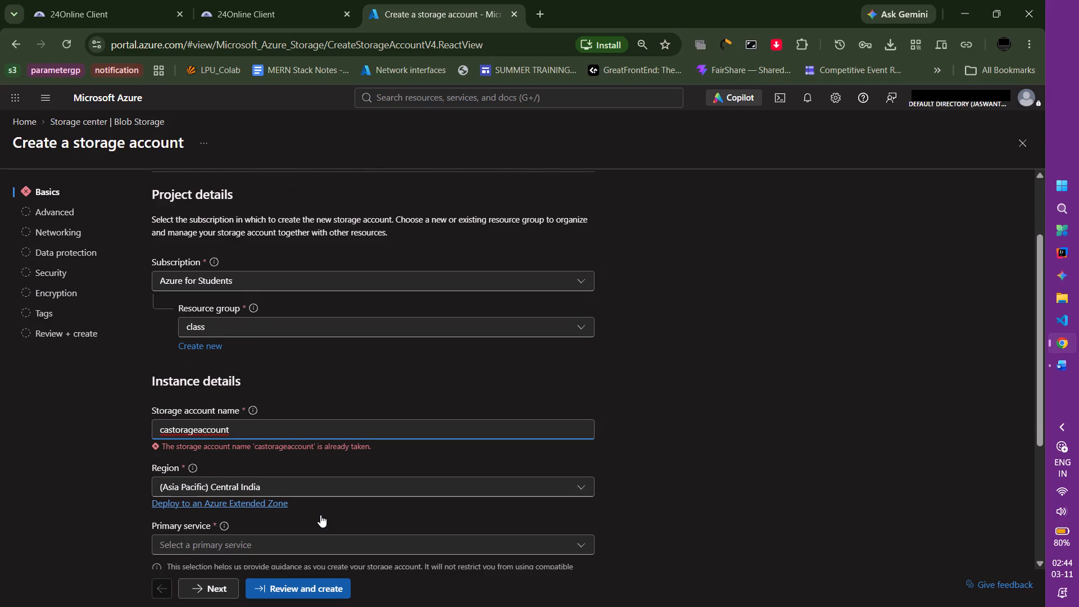
pyautogui.scroll(-1, 320, 515)
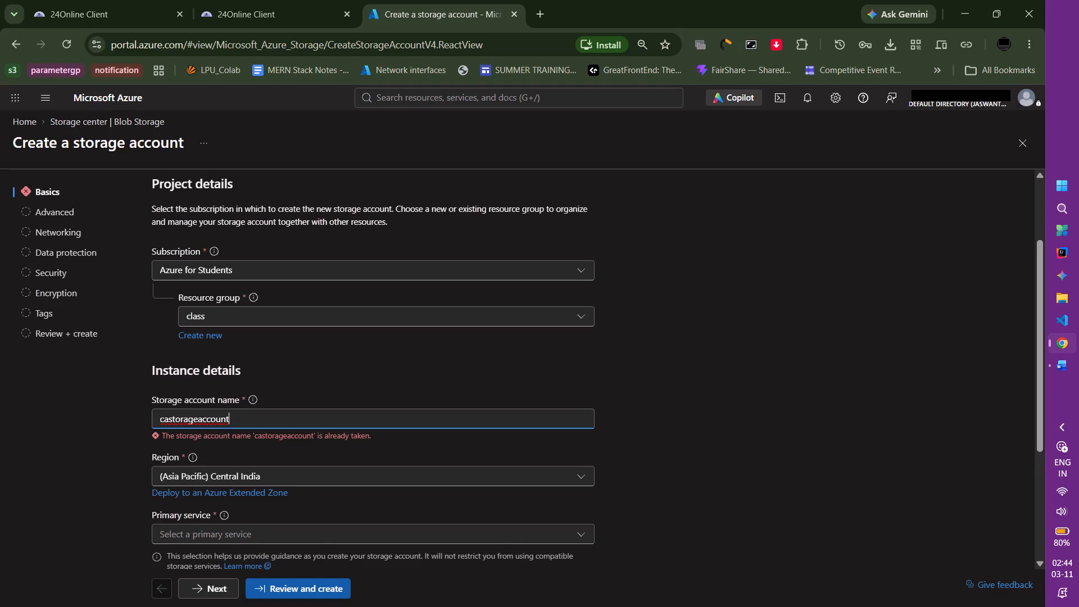
pyautogui.write('007')
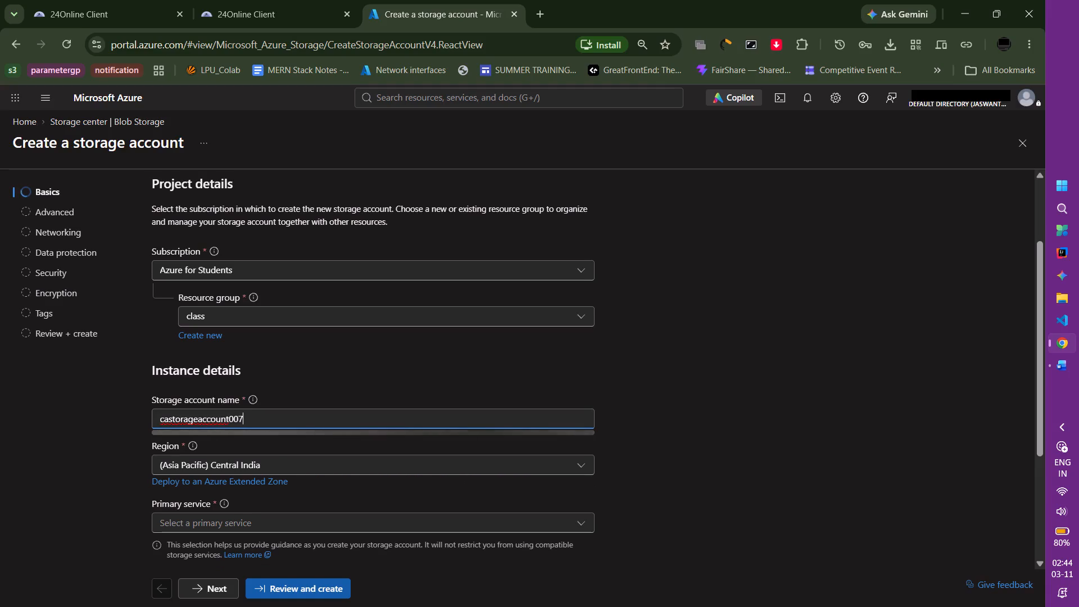
pyautogui.click(261, 448)
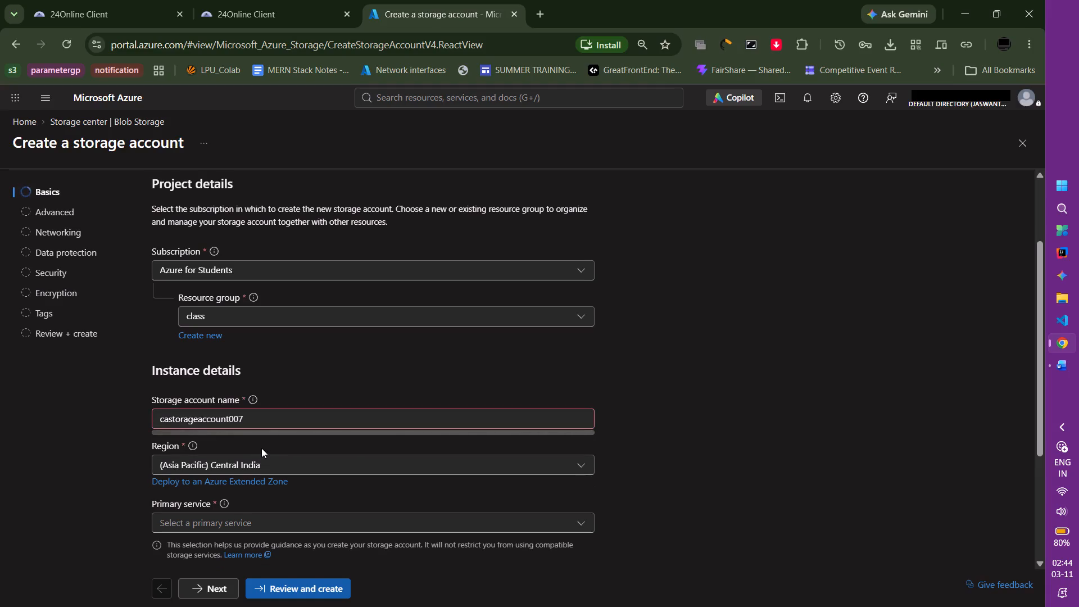
# Set the primary service to Azure Blob Storage or Azure Data Lake Storage.
pyautogui.click(243, 529)
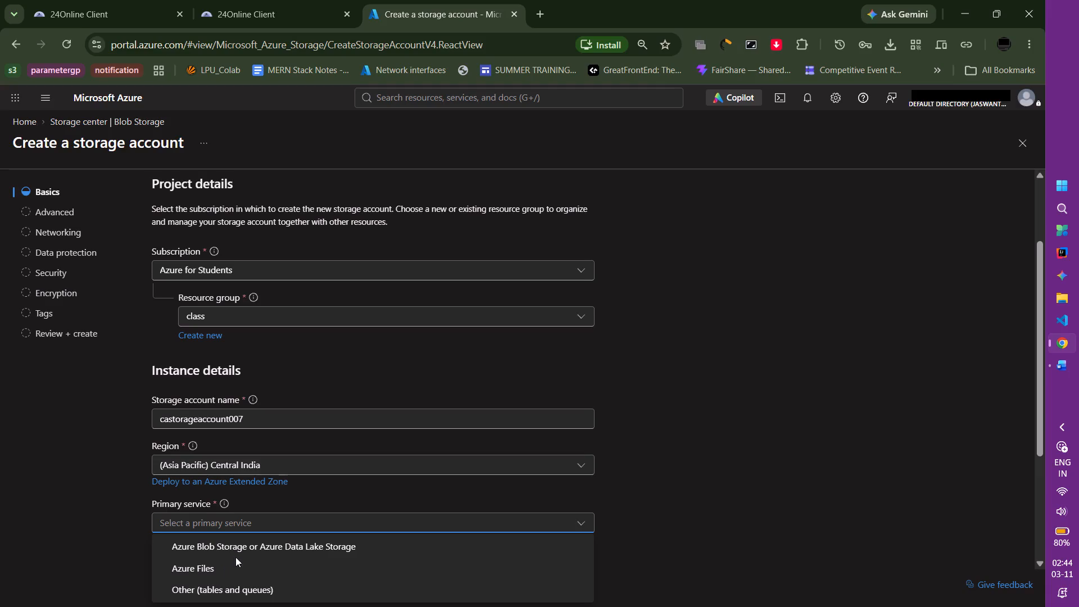
pyautogui.click(241, 554)
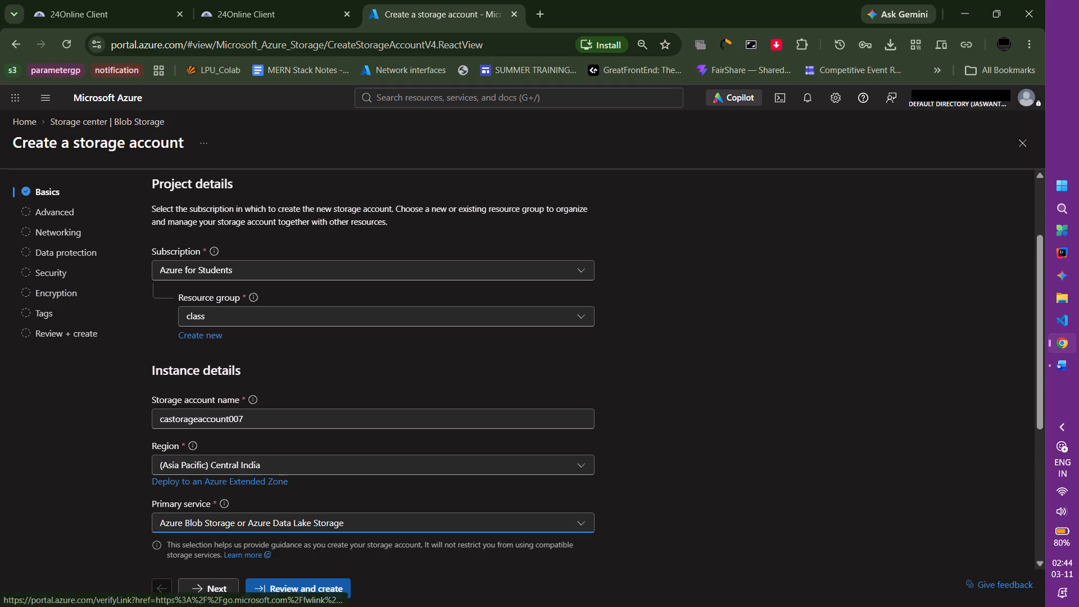
# Capture a screenshot of the completed Basics settings, paste it below the first image in the Word document, and return to Chrome.
pyautogui.hscroll(1, 332, 542)
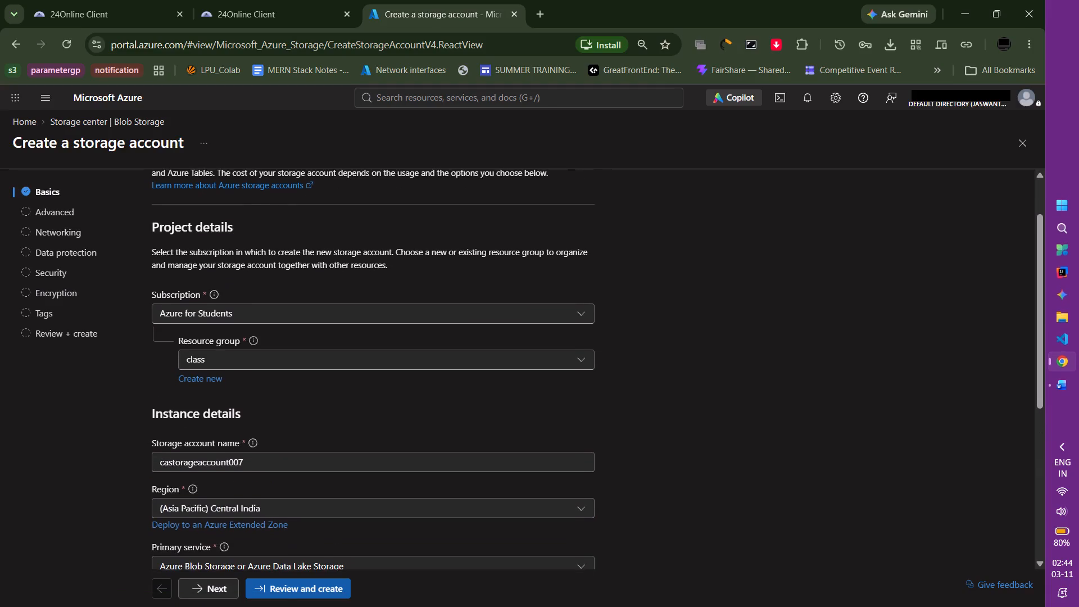
pyautogui.hscroll(1, 332, 542)
pyautogui.press('Print')
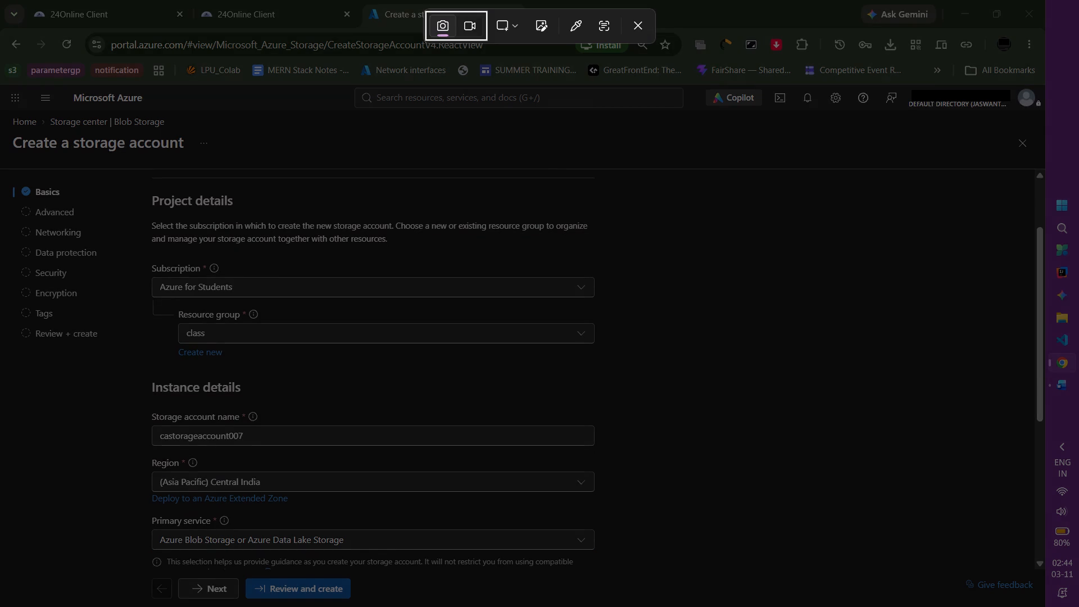
pyautogui.moveTo(0, 80); pyautogui.dragTo(467, 332)
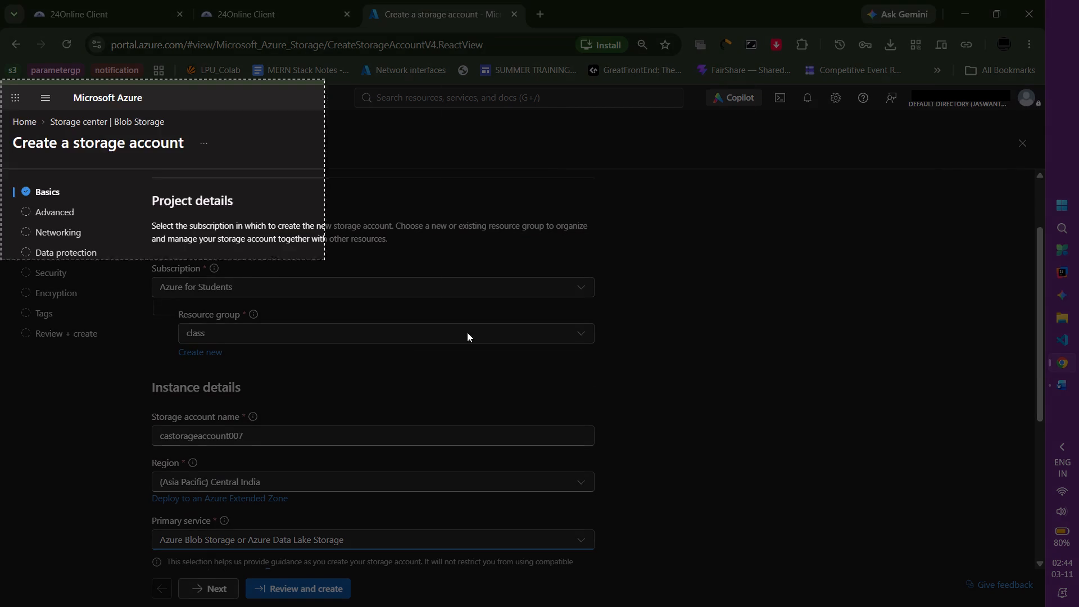
pyautogui.moveTo(467, 332); pyautogui.dragTo(1044, 606)
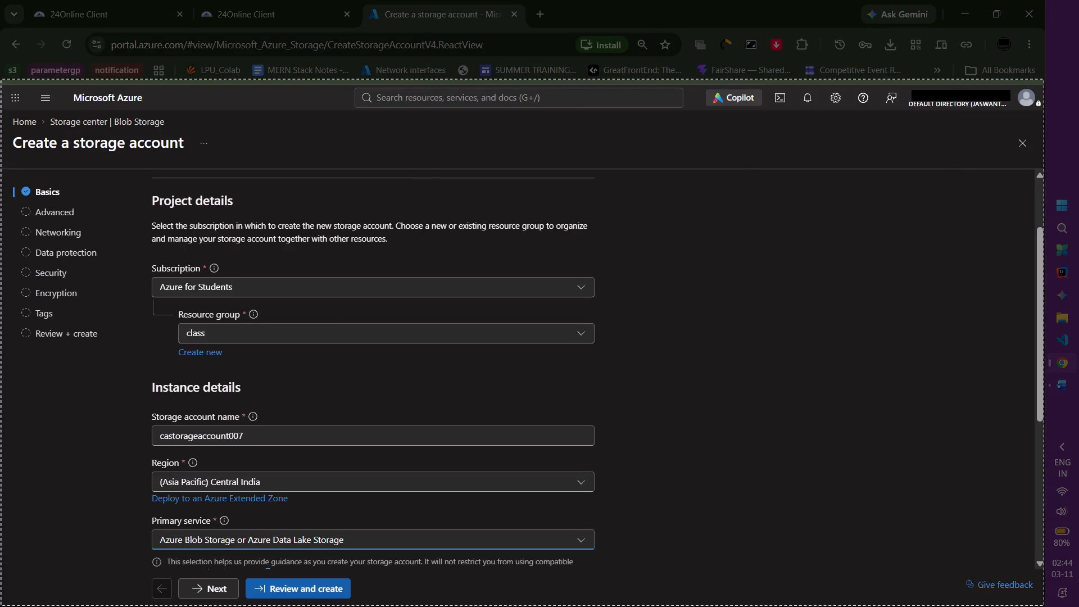
pyautogui.moveTo(1044, 606); pyautogui.dragTo(1043, 606)
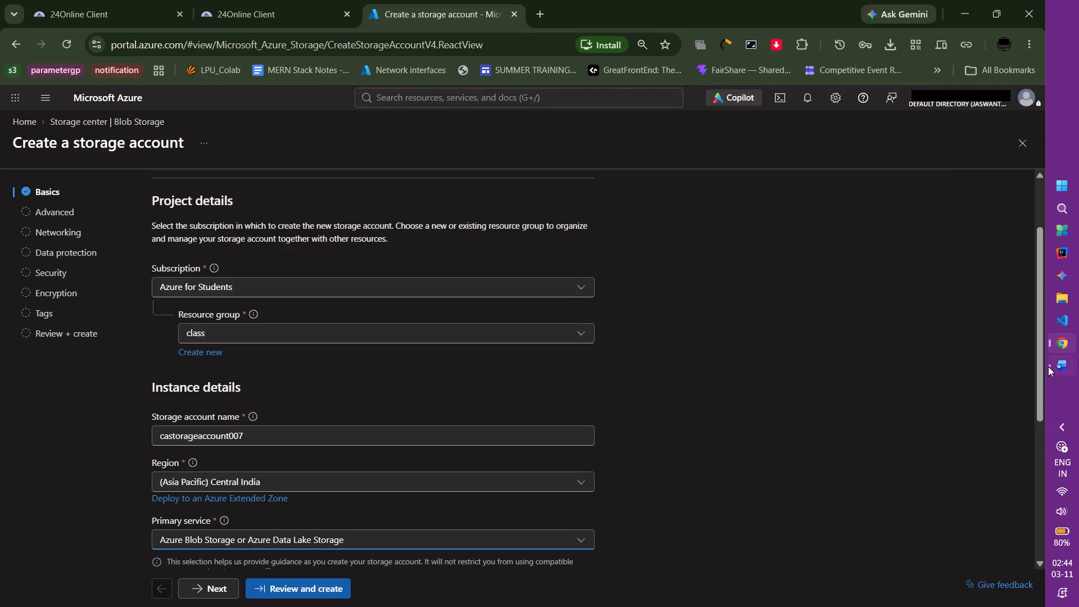
pyautogui.click(953, 455)
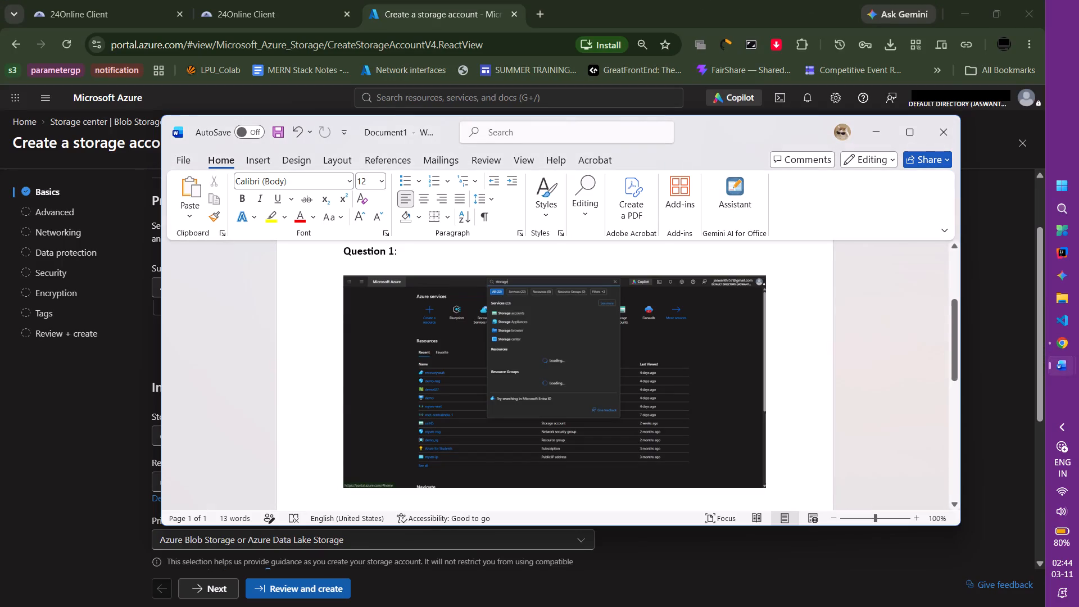
pyautogui.press('Return')
pyautogui.hotkey('ctrl', 'v')
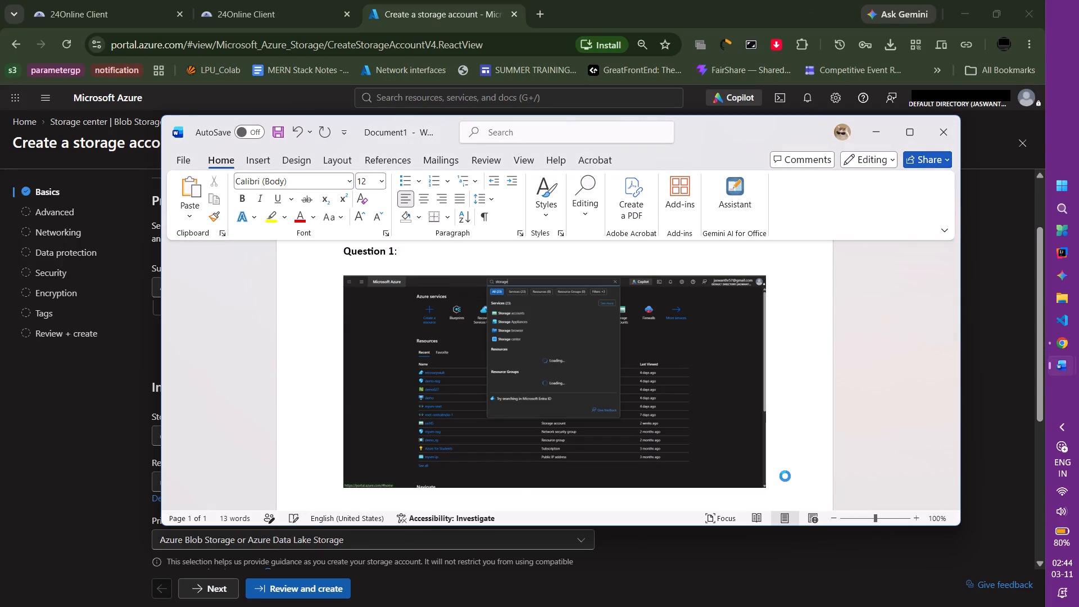
pyautogui.hotkey('alt', 'Tab')
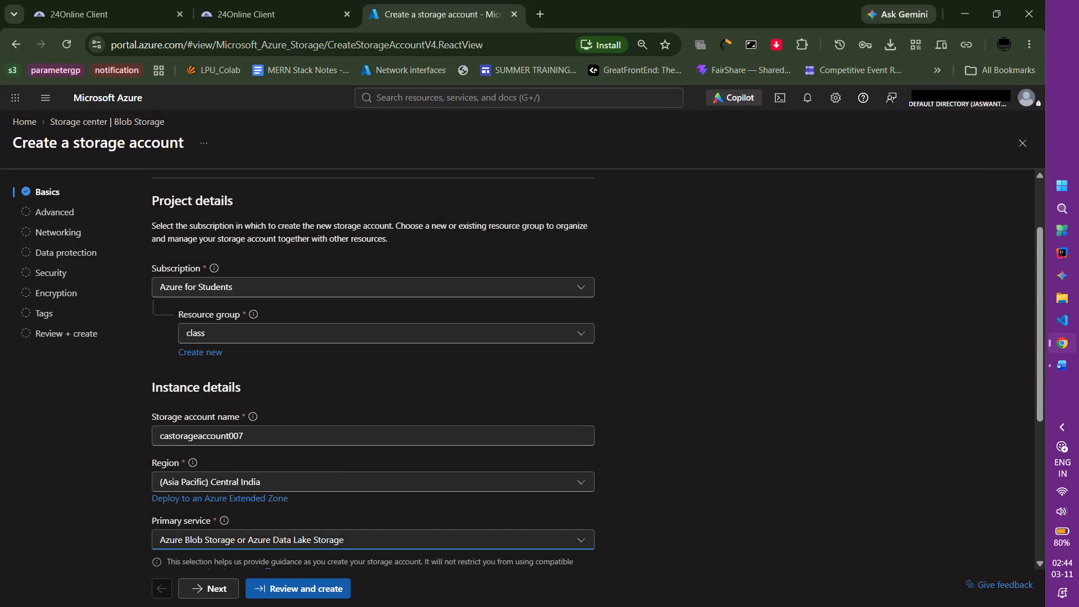
# Proceed to the Advanced settings of the storage account and set the access tier to Cold.
pyautogui.click(222, 585)
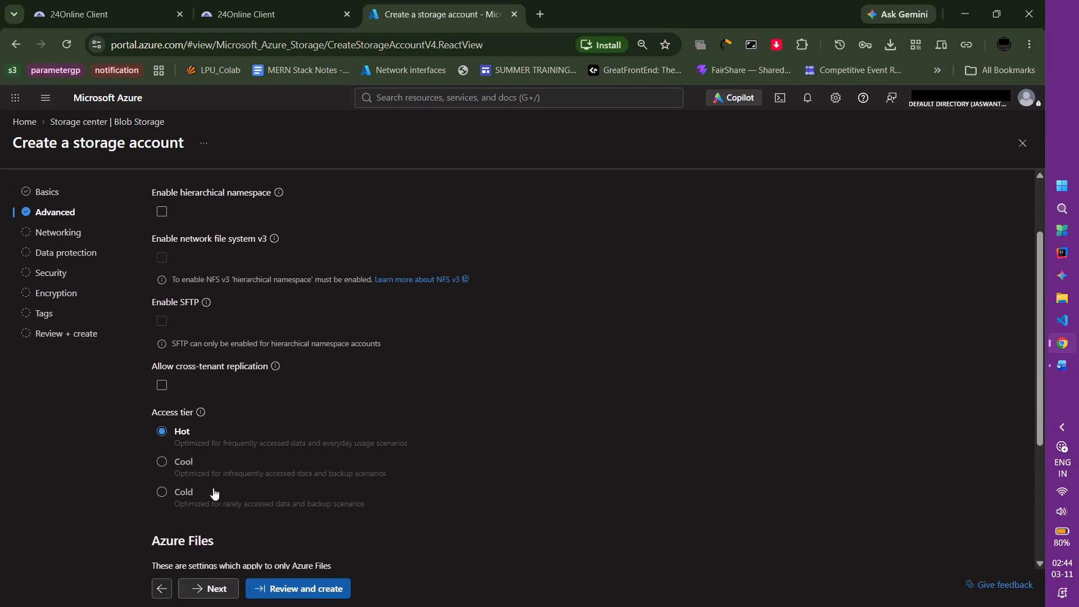
pyautogui.click(158, 491)
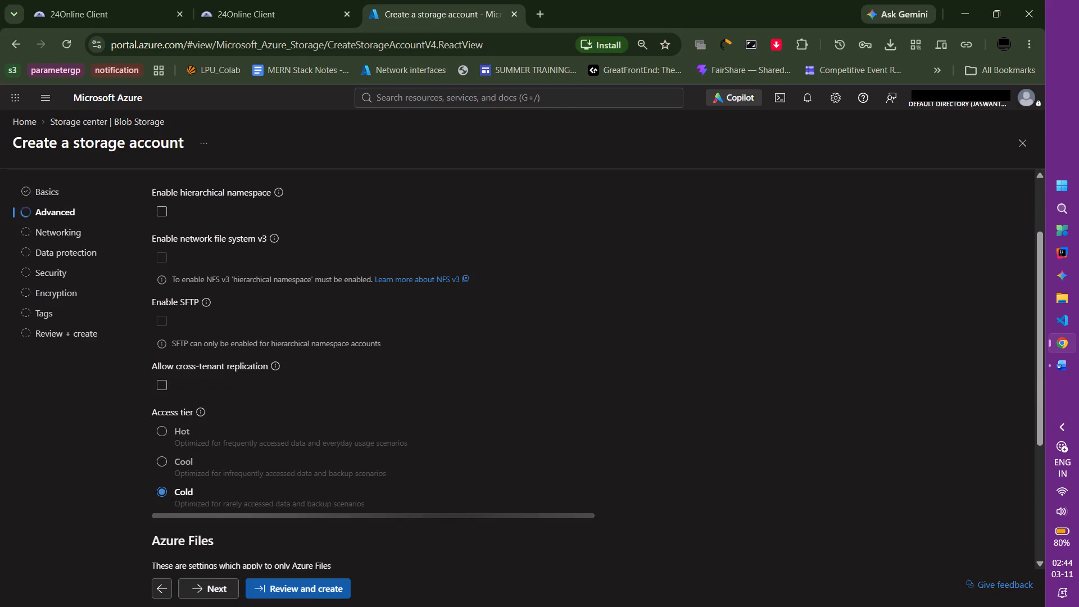
pyautogui.scroll(-2, 357, 329)
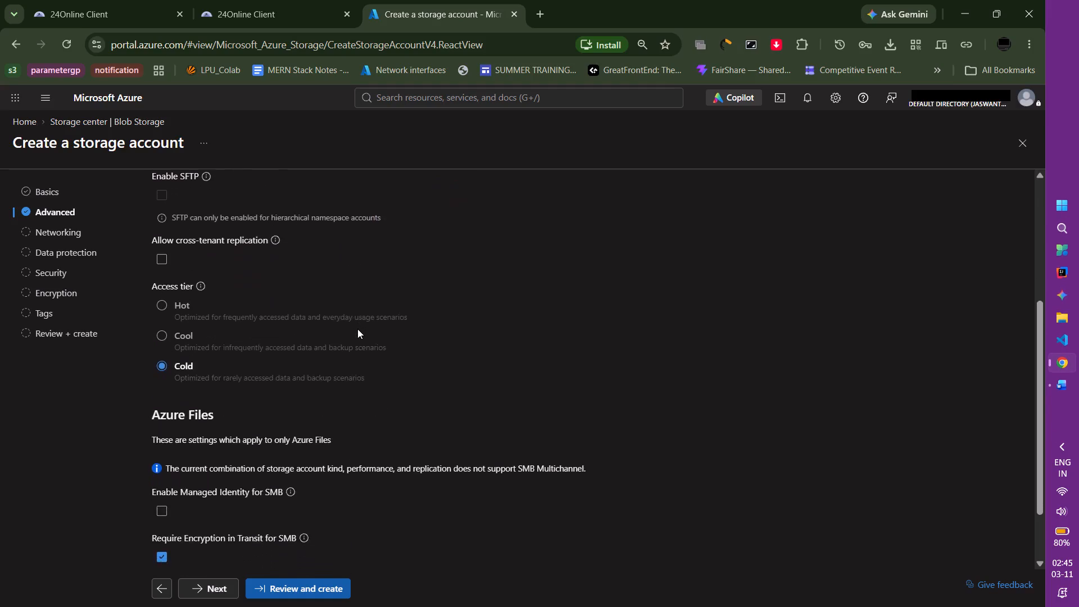
# Capture a screenshot of the Advanced settings with the Cold tier, paste it below the Basics image in Word, and return to Chrome.
pyautogui.scroll(-2, 357, 329)
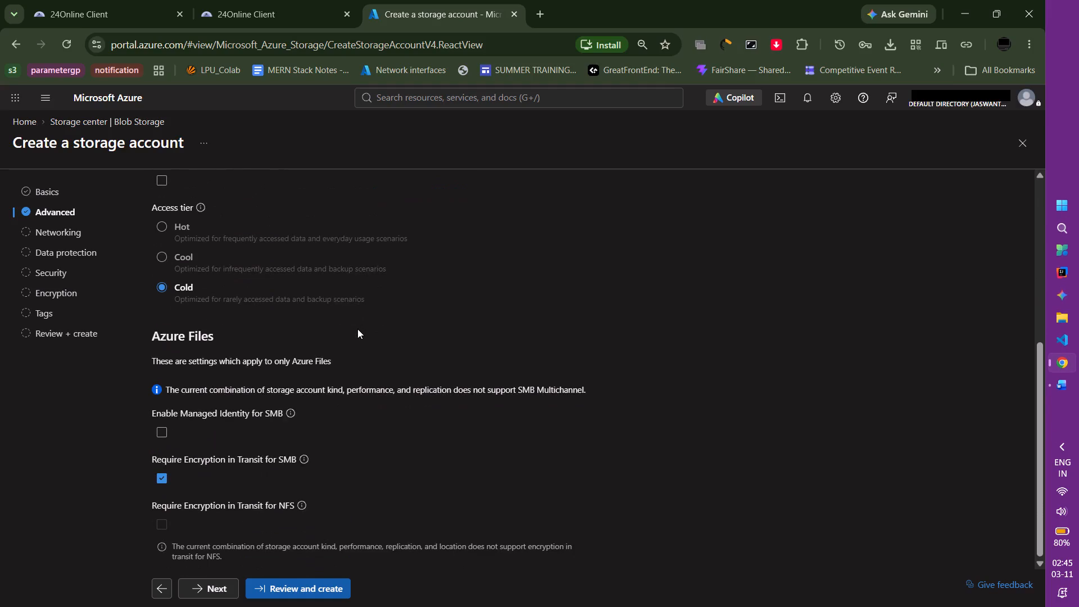
pyautogui.press('Print')
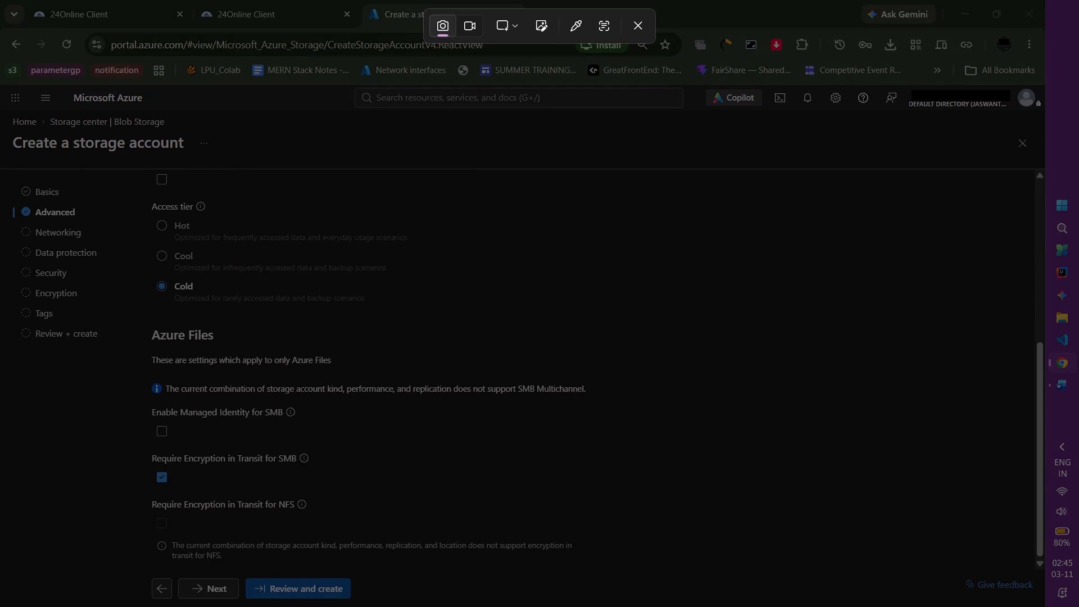
pyautogui.moveTo(0, 110); pyautogui.dragTo(1041, 606)
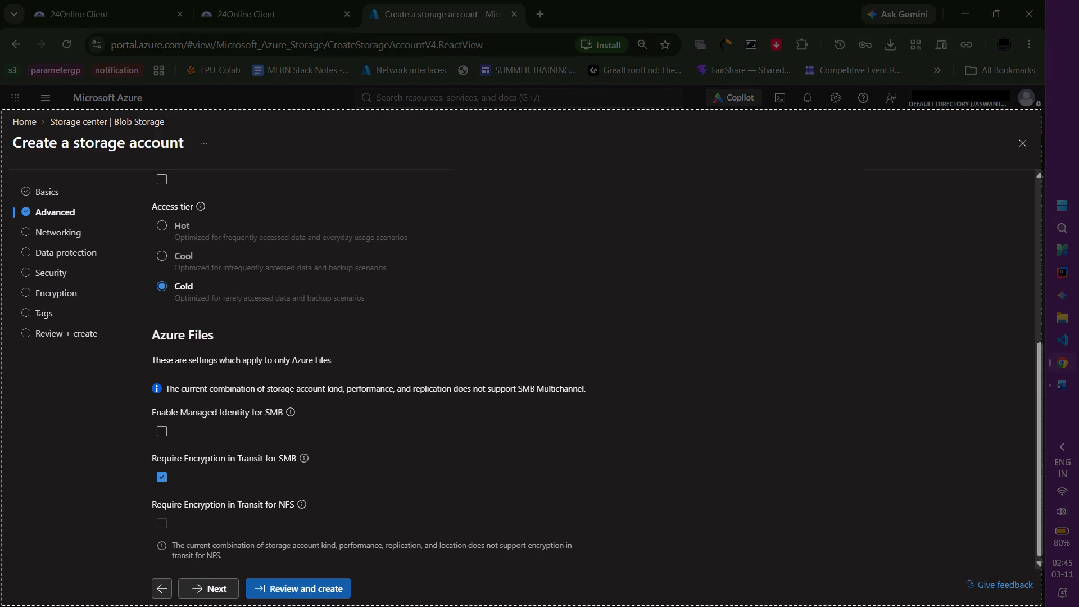
pyautogui.moveTo(1041, 606); pyautogui.dragTo(1040, 606)
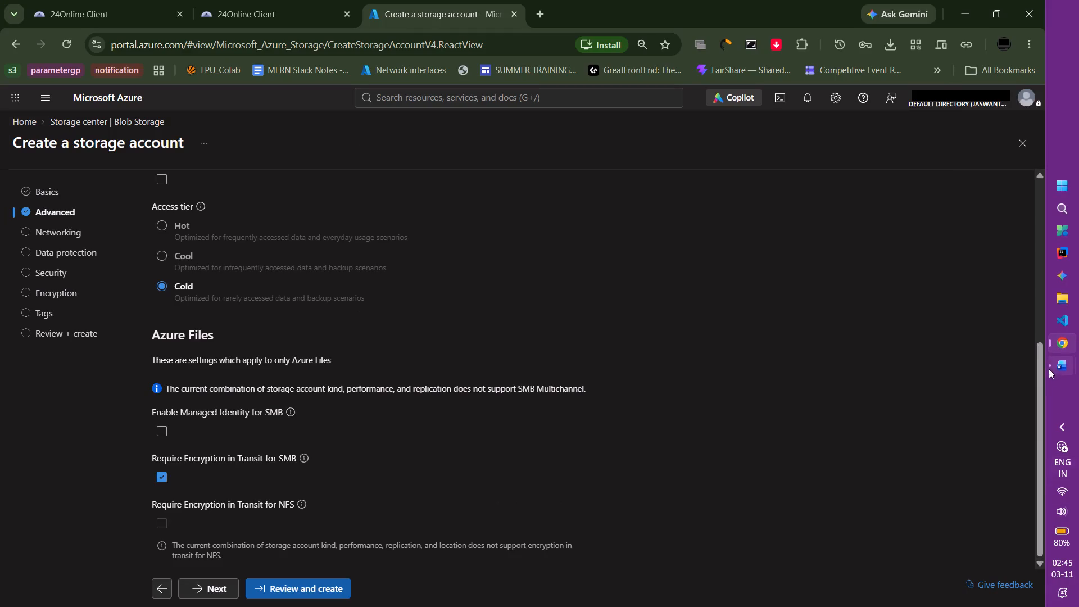
pyautogui.click(985, 426)
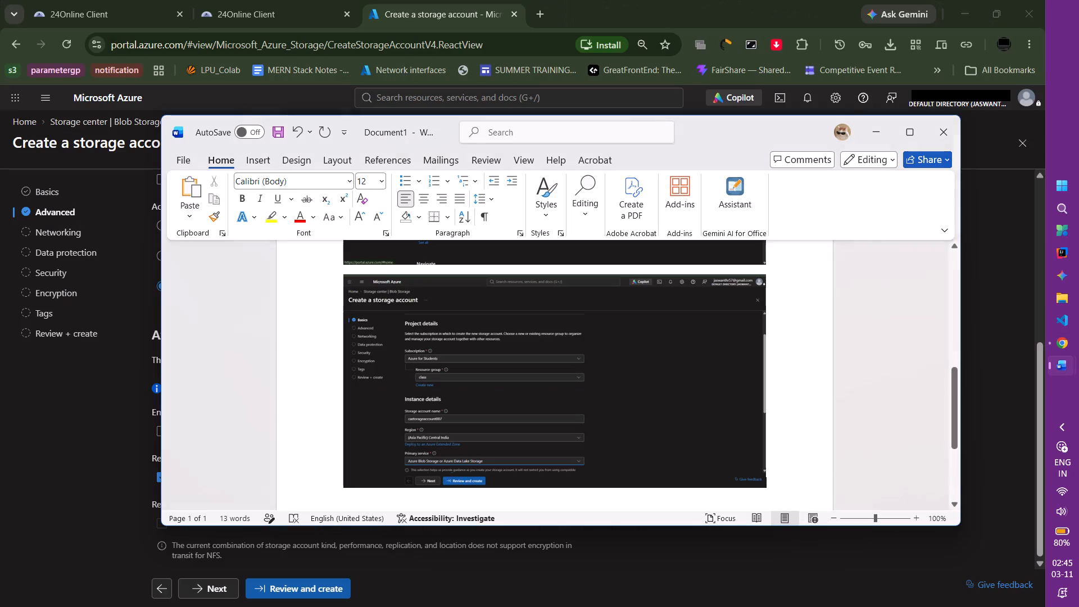
pyautogui.click(785, 482)
pyautogui.press('Return')
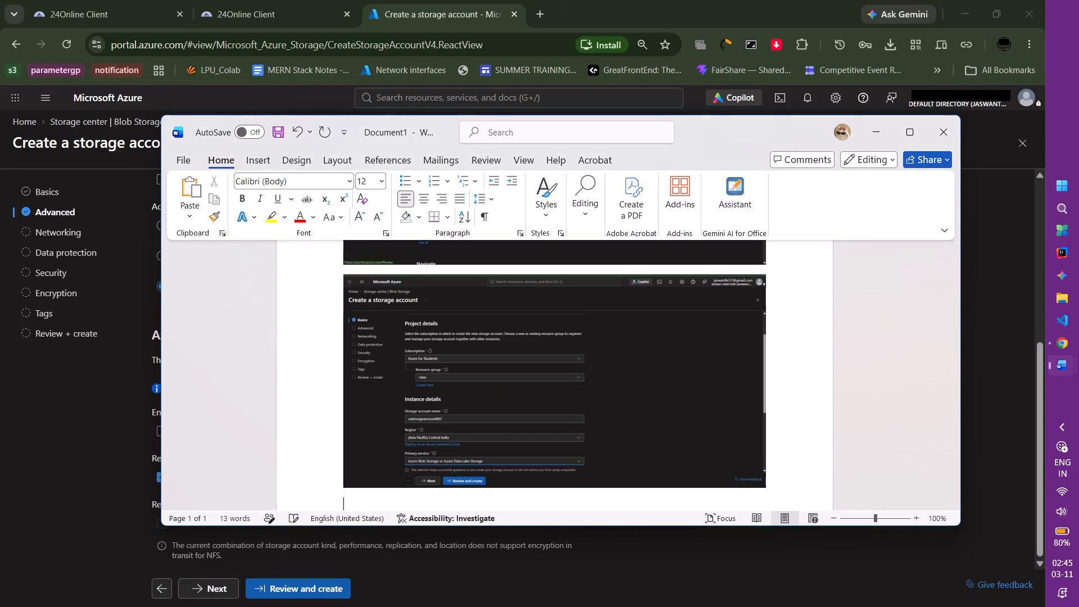
pyautogui.hotkey('ctrl', 'v')
pyautogui.click(1012, 499)
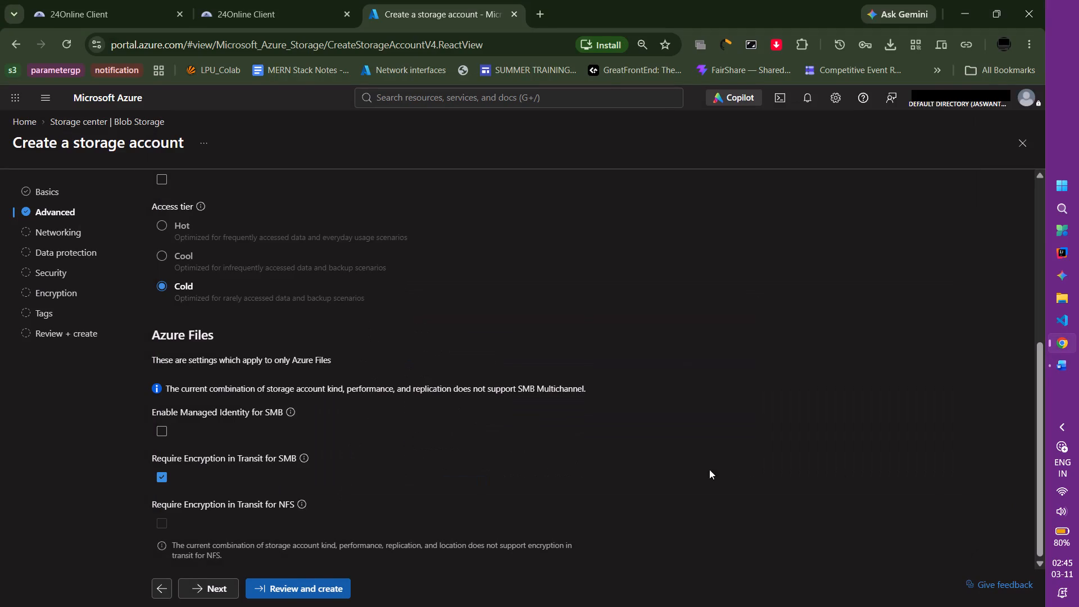
# Proceed to the Networking settings, keep the defaults, paste a screenshot of them below the Advanced image in Word, and return to Chrome.
pyautogui.scroll(-1, 323, 464)
pyautogui.scroll(-3, 258, 527)
pyautogui.click(223, 587)
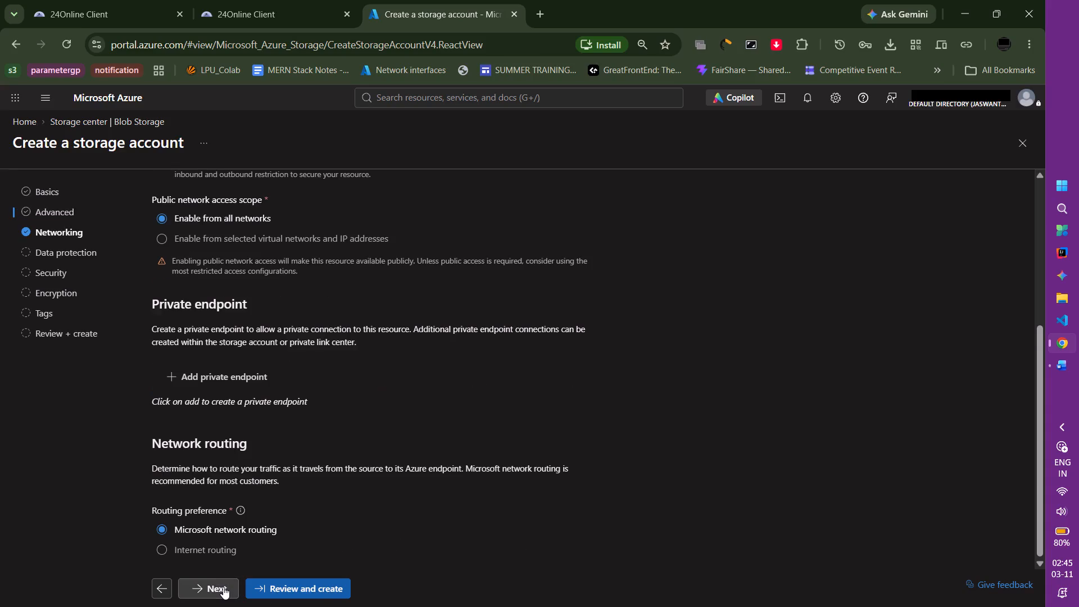
pyautogui.scroll(6, 278, 497)
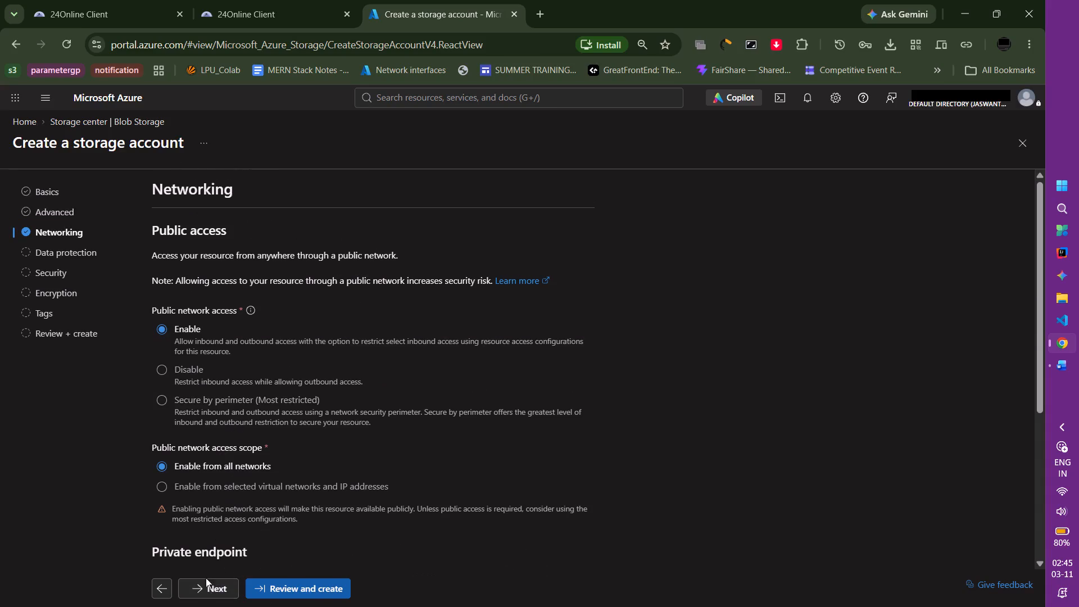
pyautogui.press('Print')
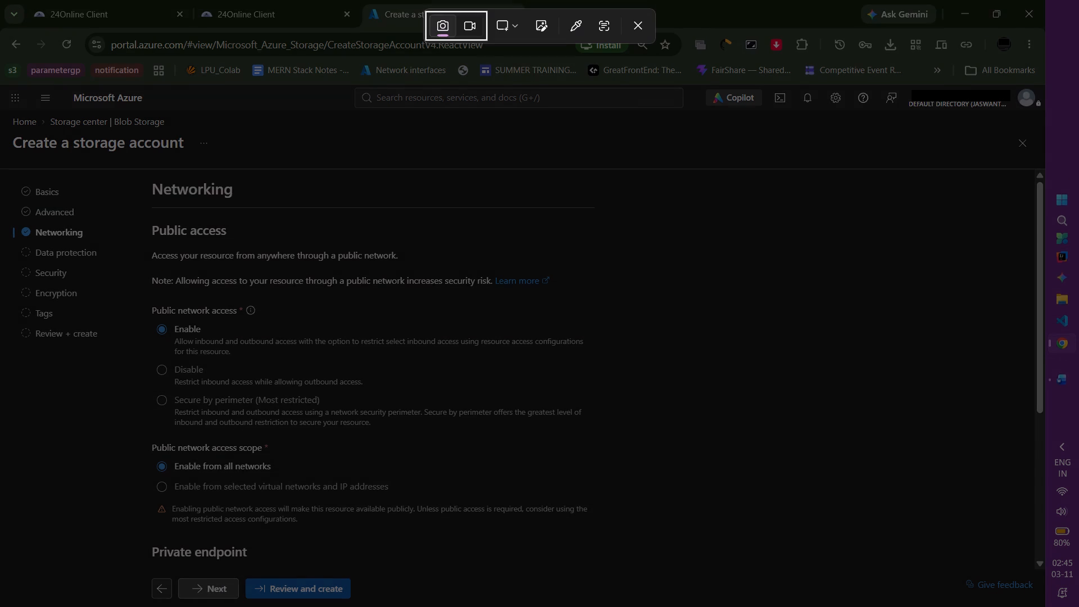
pyautogui.moveTo(0, 84); pyautogui.dragTo(994, 605)
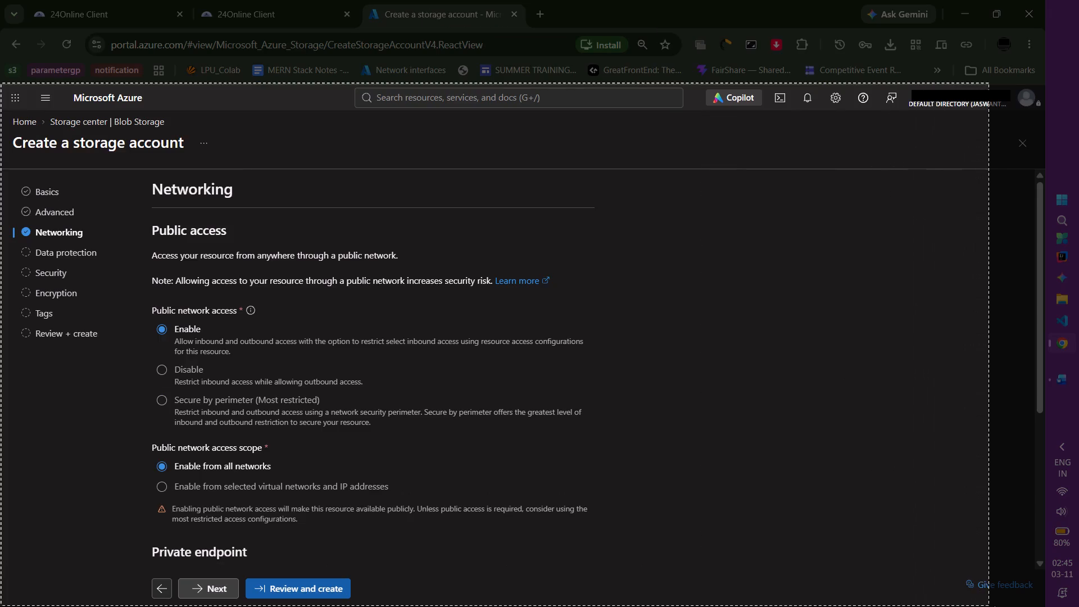
pyautogui.moveTo(994, 605); pyautogui.dragTo(1045, 606)
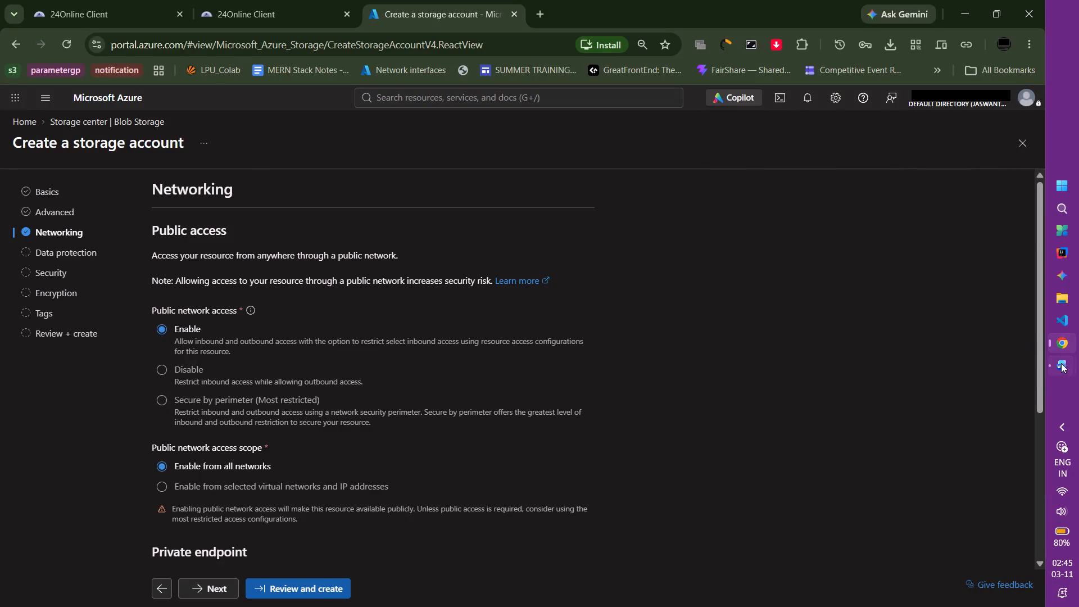
pyautogui.click(969, 414)
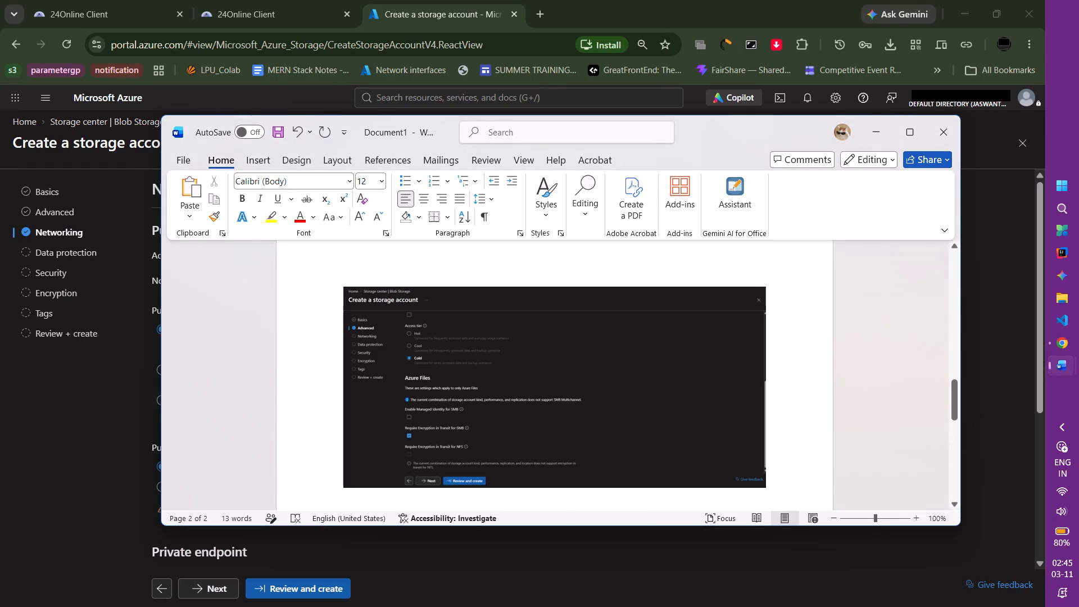
pyautogui.press('Return')
pyautogui.hotkey('ctrl', 'v')
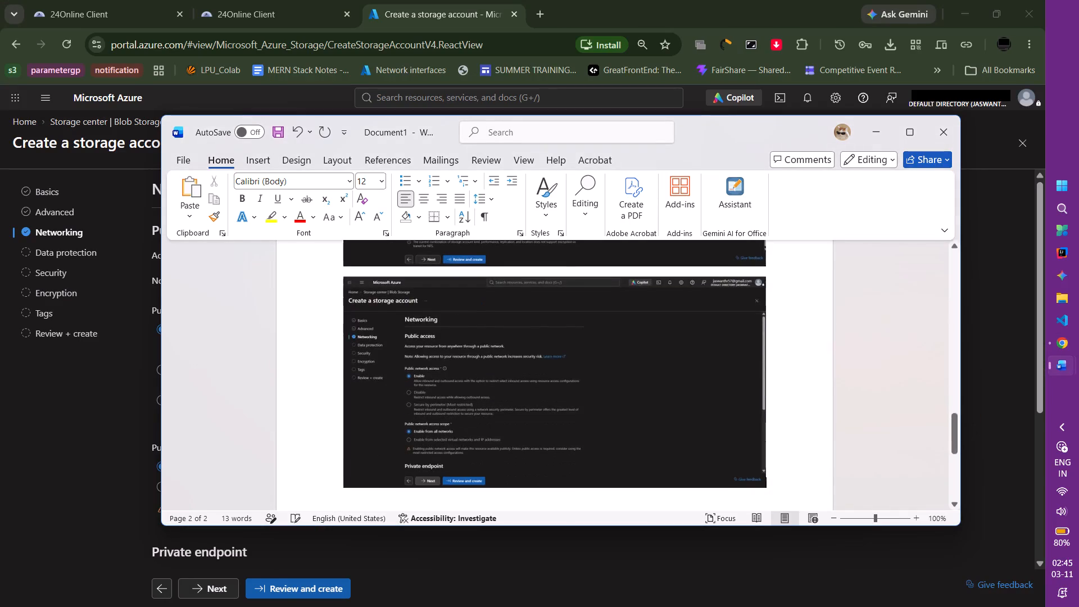
pyautogui.hotkey('alt', 'Tab')
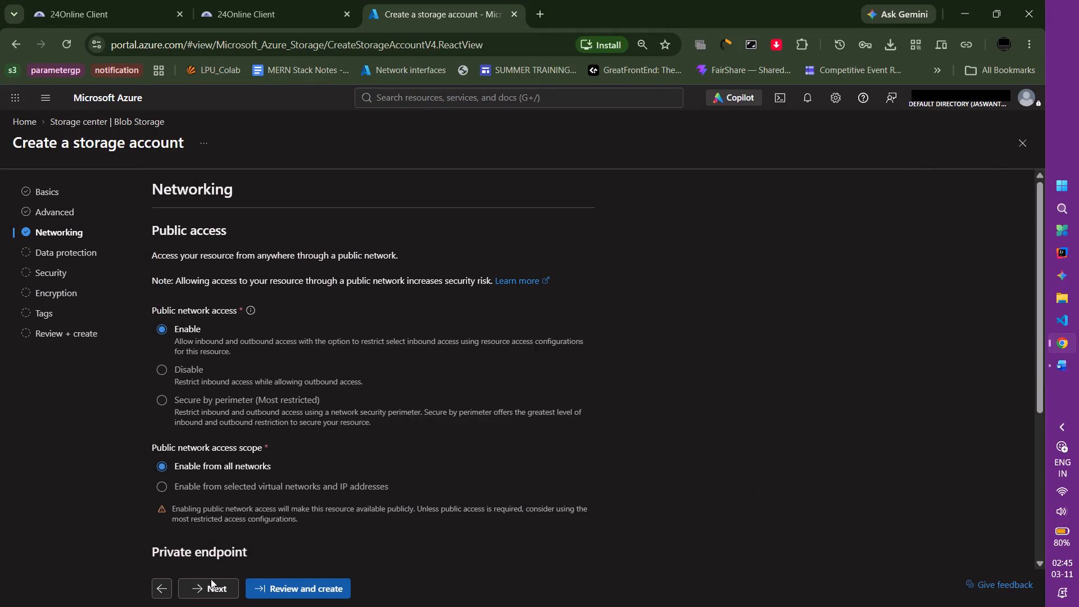
# Proceed to the Data protection settings, keep the defaults, paste a screenshot of them below the Networking image in Word, and return to Chrome.
pyautogui.click(207, 585)
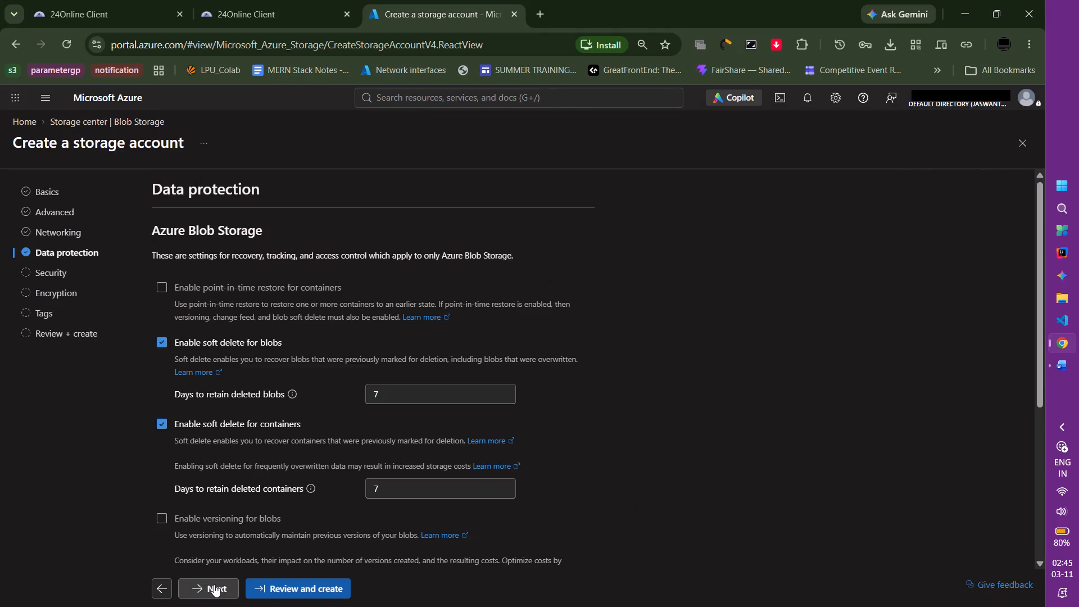
pyautogui.scroll(-1, 395, 457)
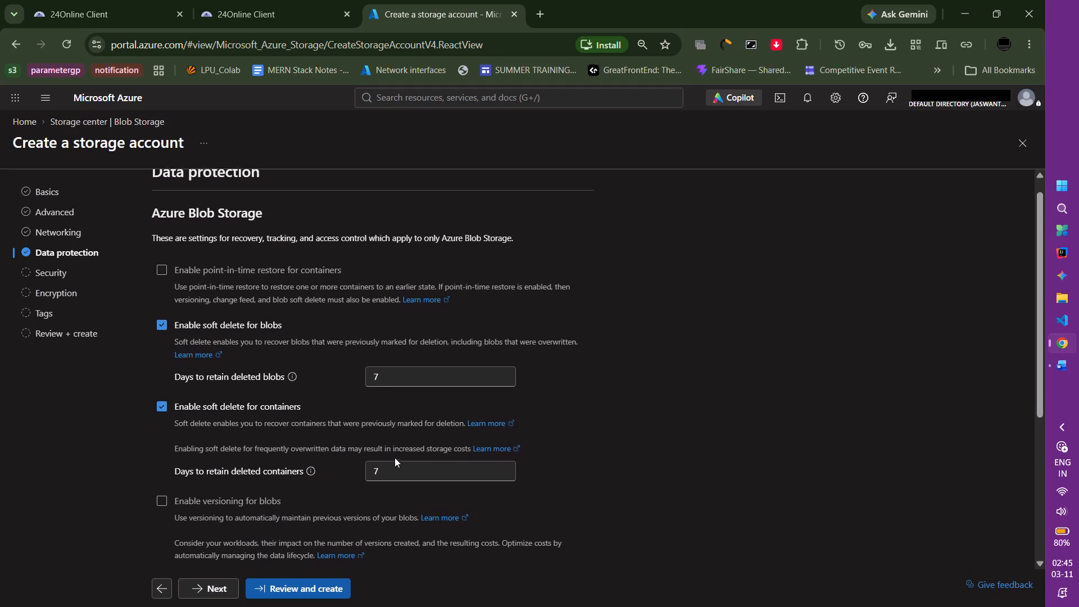
pyautogui.scroll(-1, 395, 457)
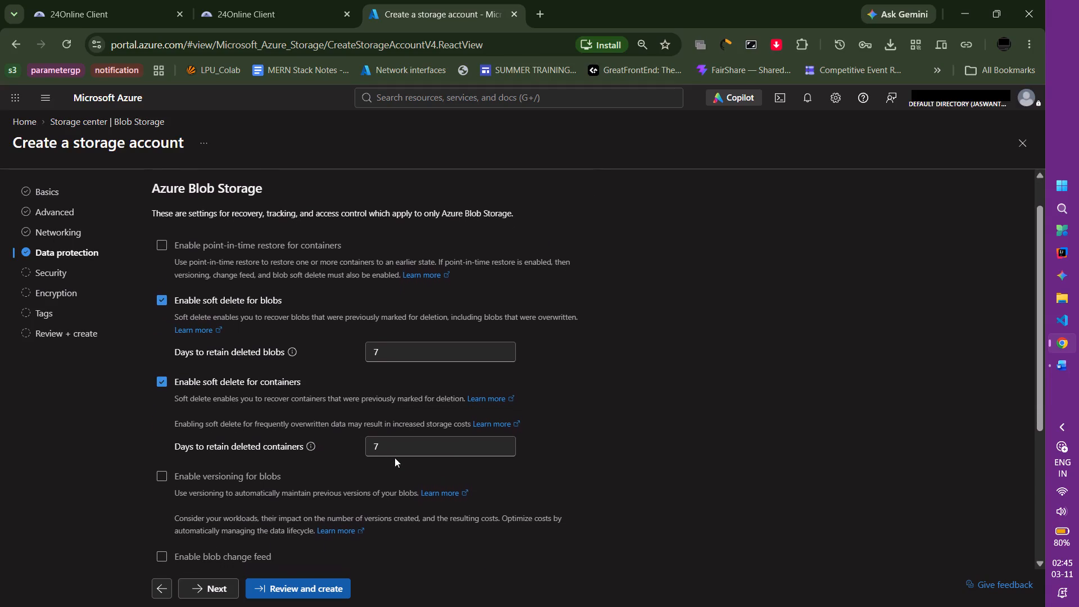
pyautogui.scroll(-1, 395, 457)
pyautogui.press('BackSpace')
pyautogui.press('Print')
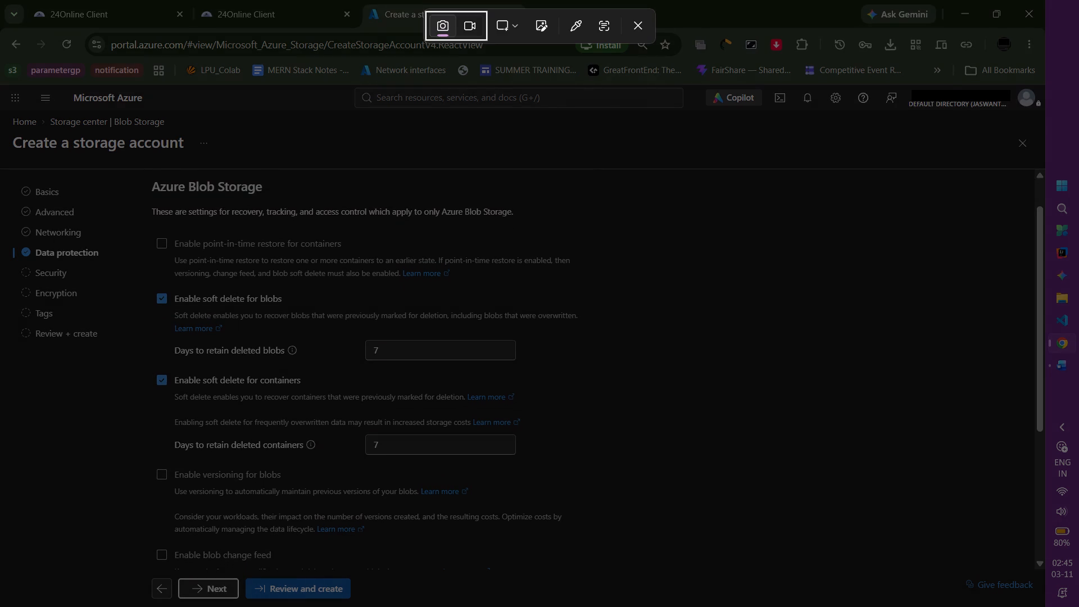
pyautogui.moveTo(0, 79); pyautogui.dragTo(1030, 606)
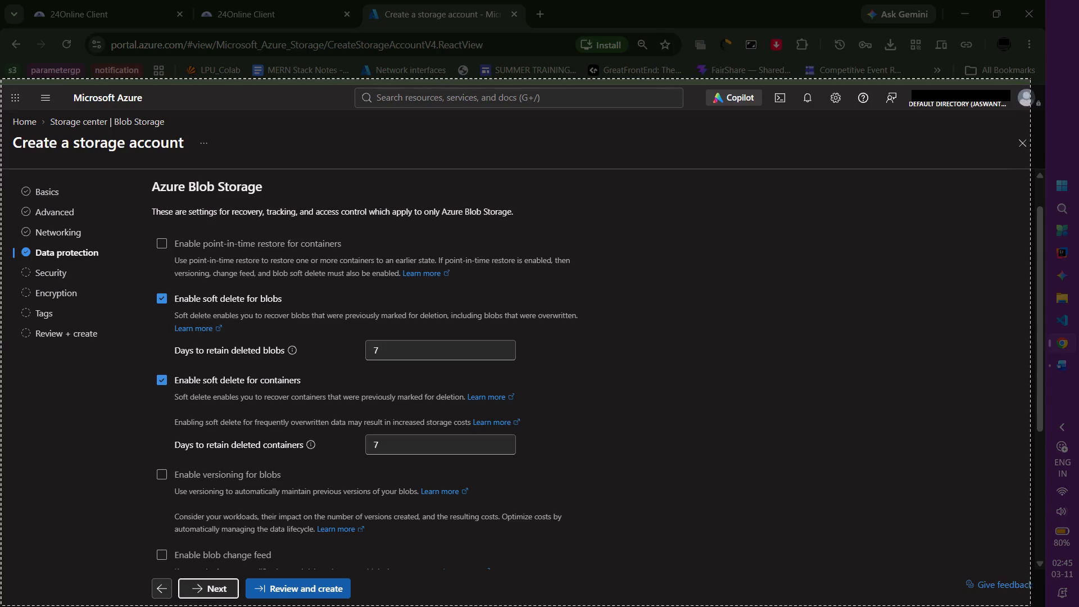
pyautogui.moveTo(1030, 606); pyautogui.dragTo(1041, 606)
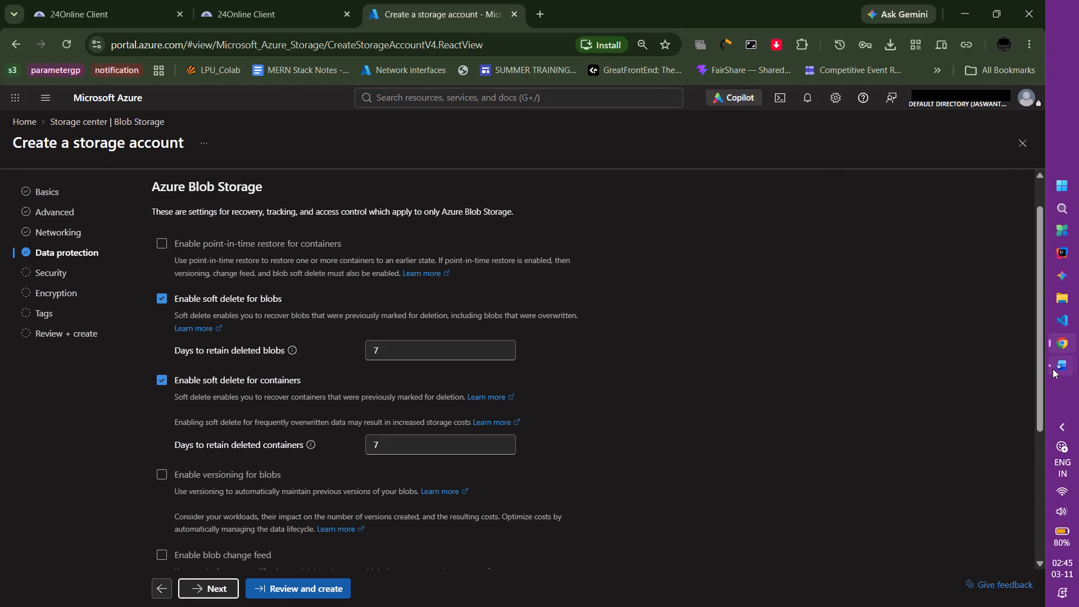
pyautogui.click(987, 409)
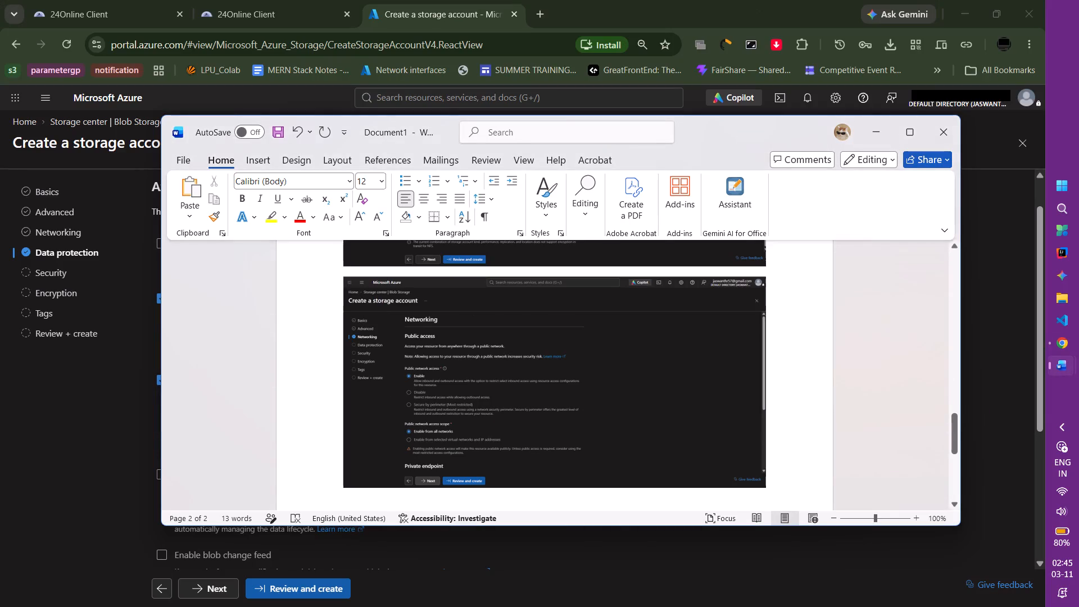
pyautogui.press('Return')
pyautogui.hotkey('ctrl', 'v')
pyautogui.hotkey('alt', 'Tab')
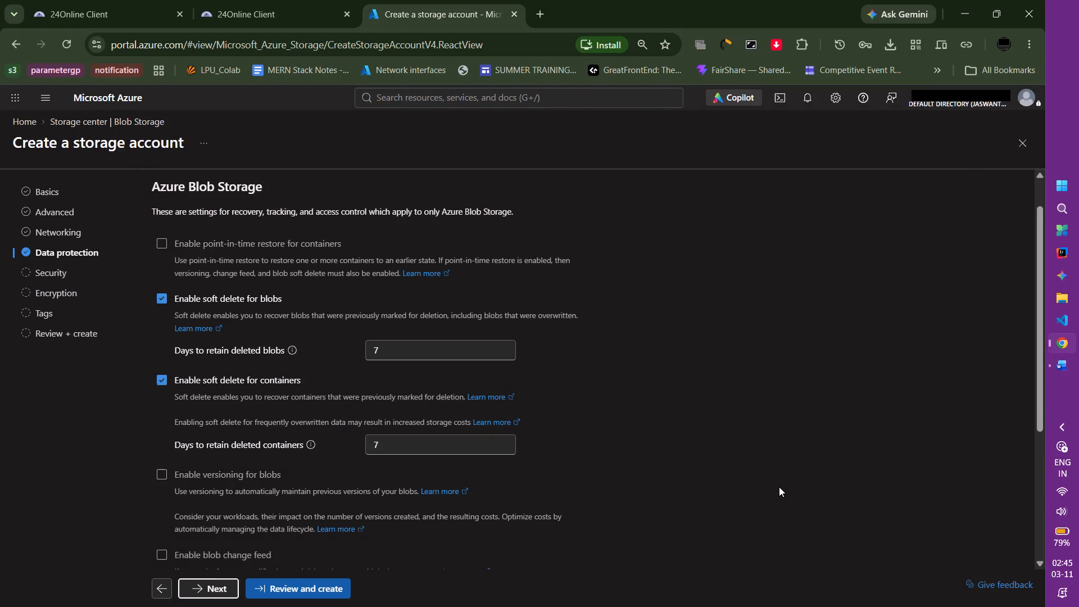
# Proceed past Security to the Encryption settings, paste a screenshot of them below the Data protection image in Word, and return to Chrome.
pyautogui.click(210, 588)
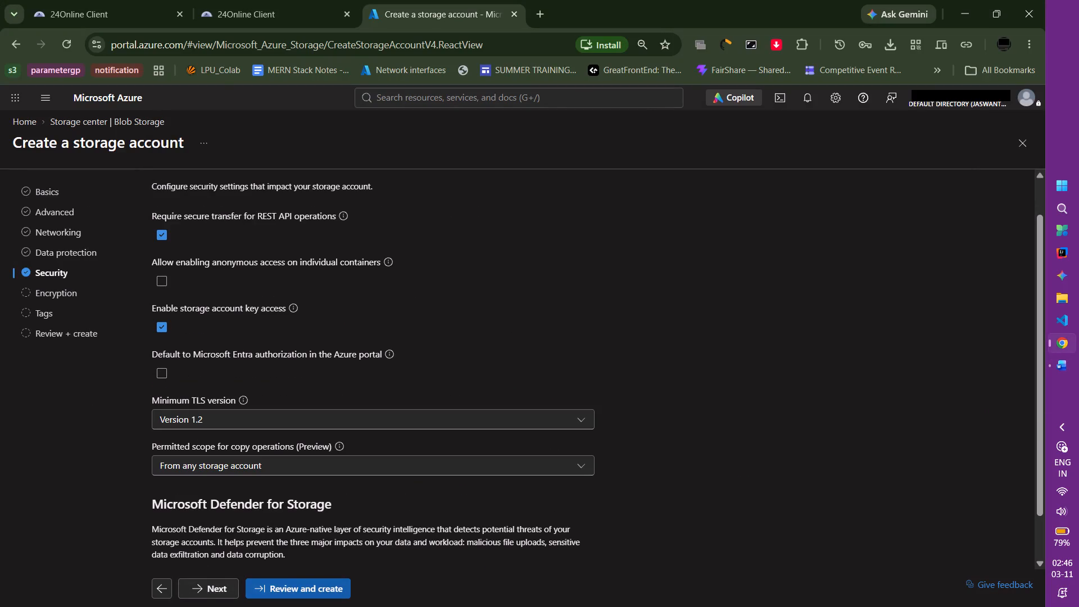
pyautogui.click(208, 586)
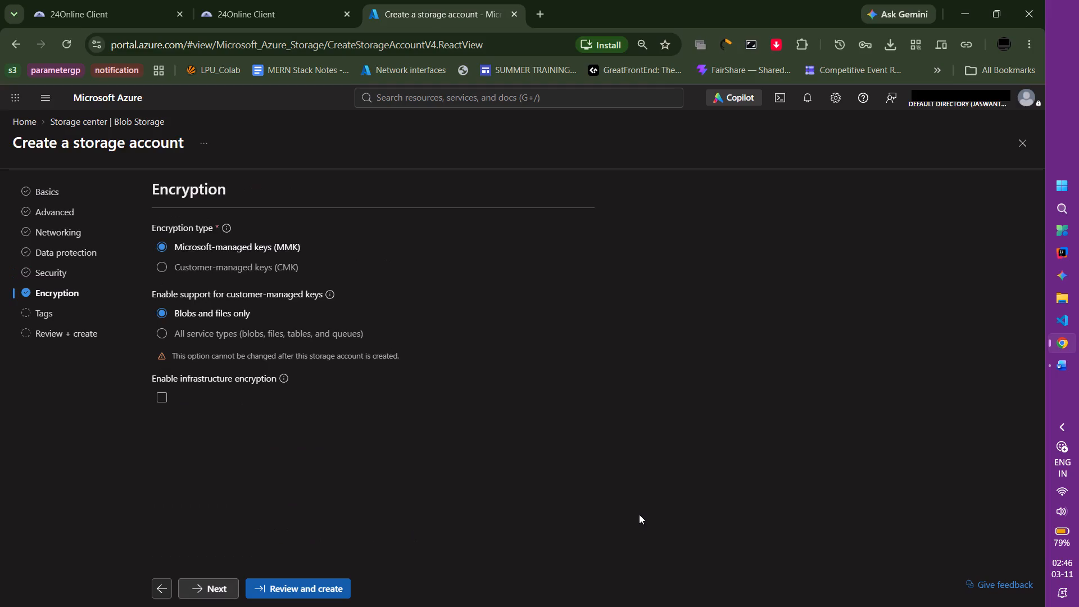
pyautogui.press('Print')
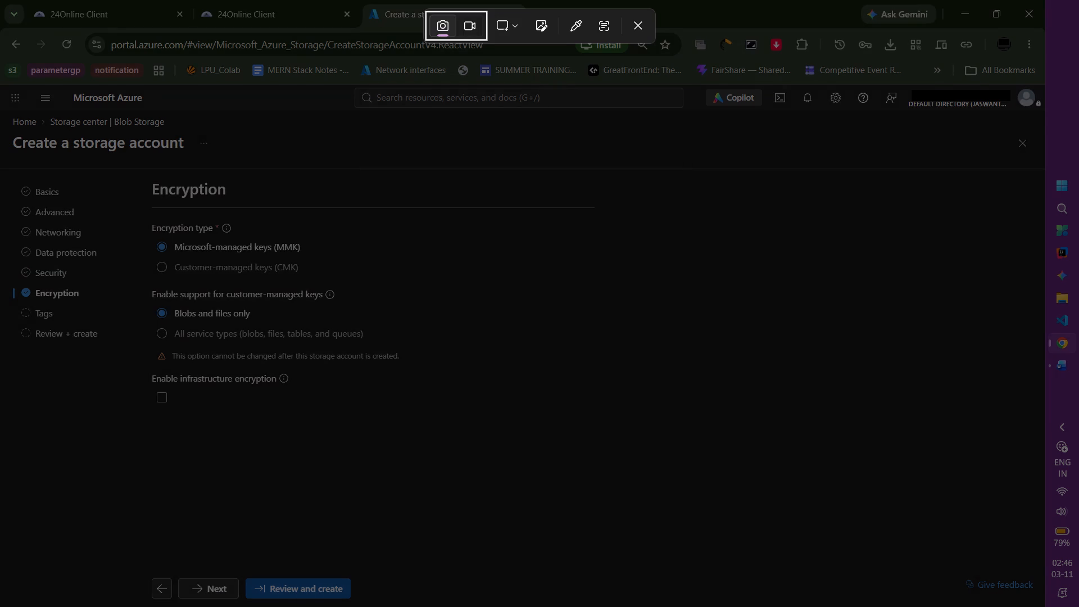
pyautogui.moveTo(0, 78); pyautogui.dragTo(1078, 605)
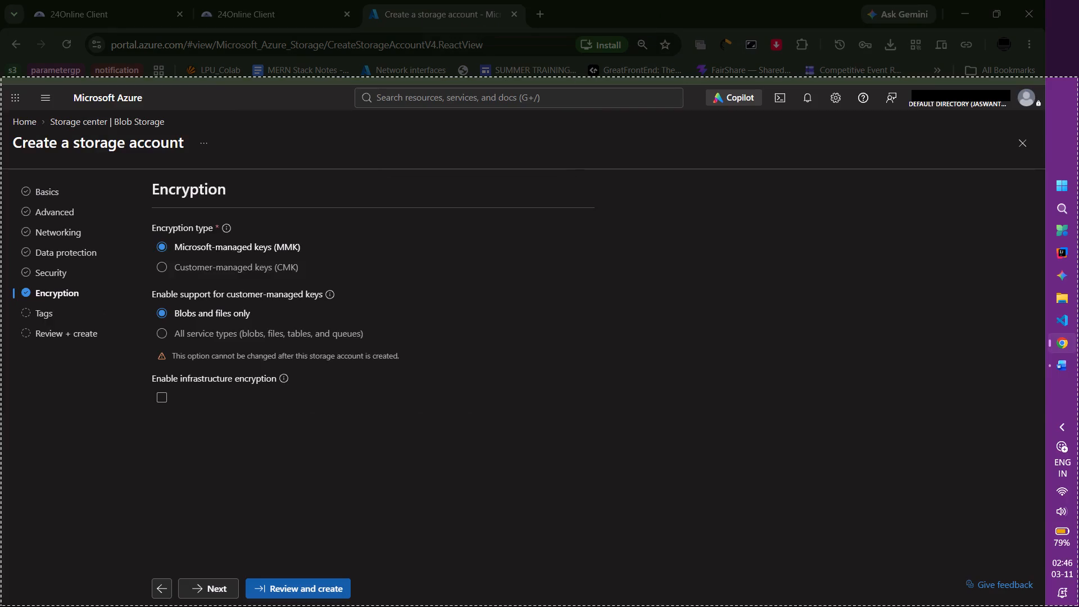
pyautogui.moveTo(1078, 605); pyautogui.dragTo(1043, 606)
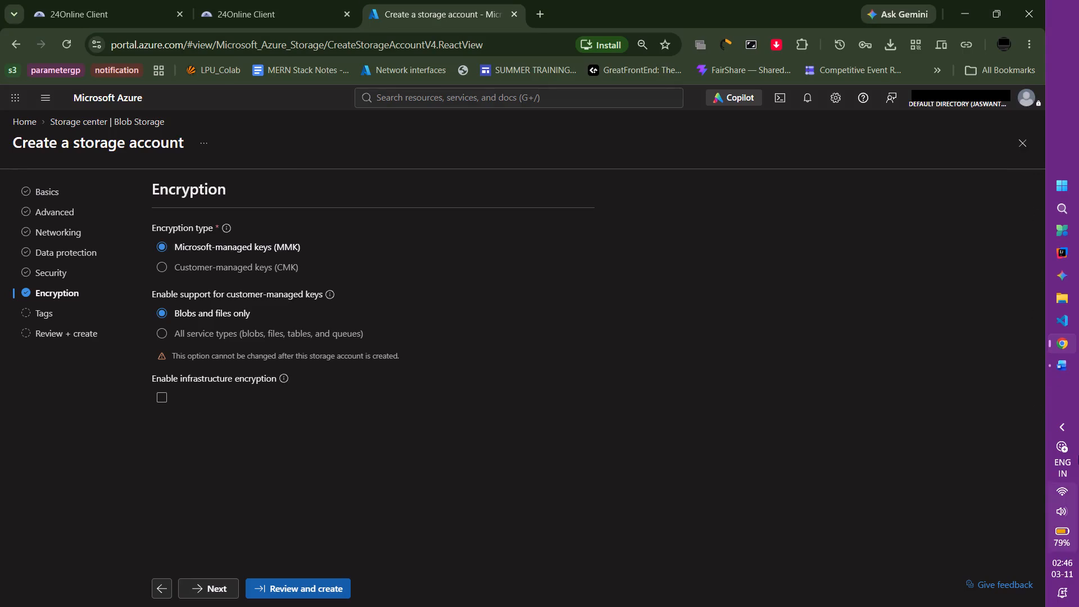
pyautogui.click(1050, 370)
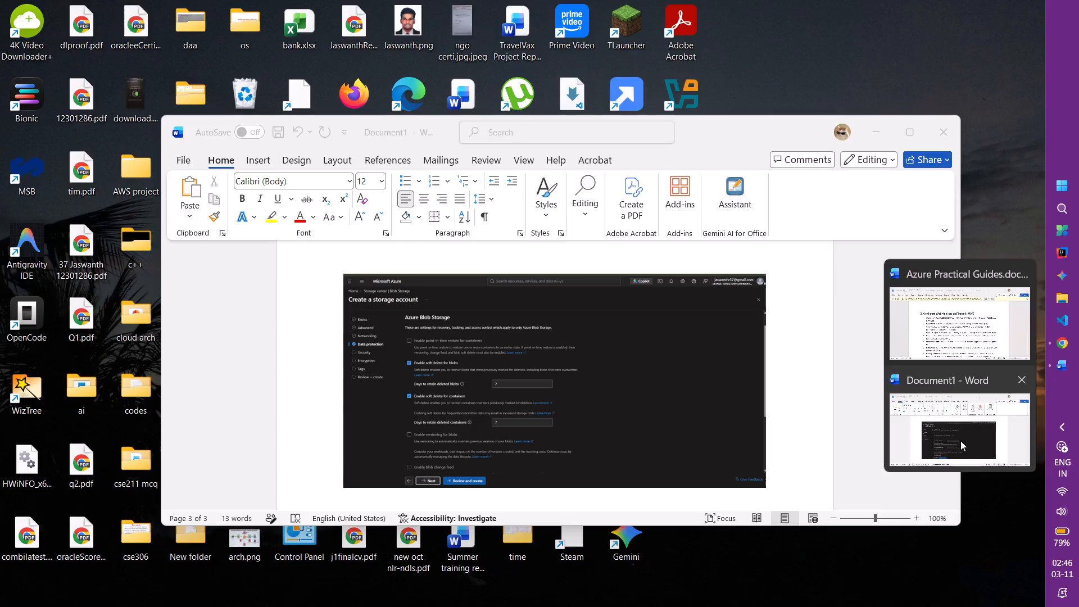
pyautogui.click(960, 440)
pyautogui.click(777, 482)
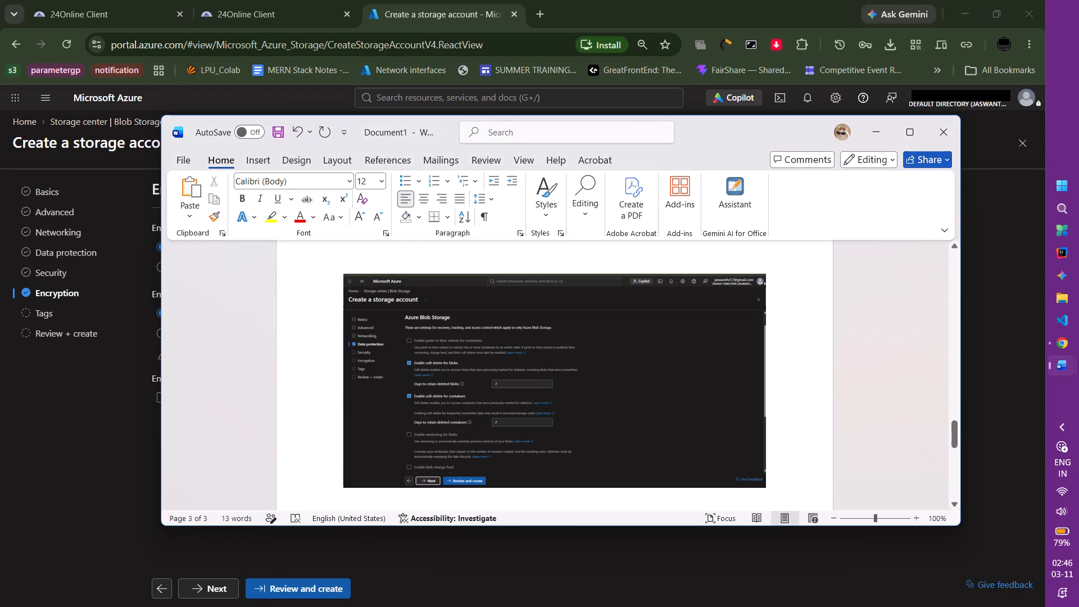
pyautogui.press('Return')
pyautogui.hotkey('ctrl', 'v')
pyautogui.hotkey('alt', 'Tab')
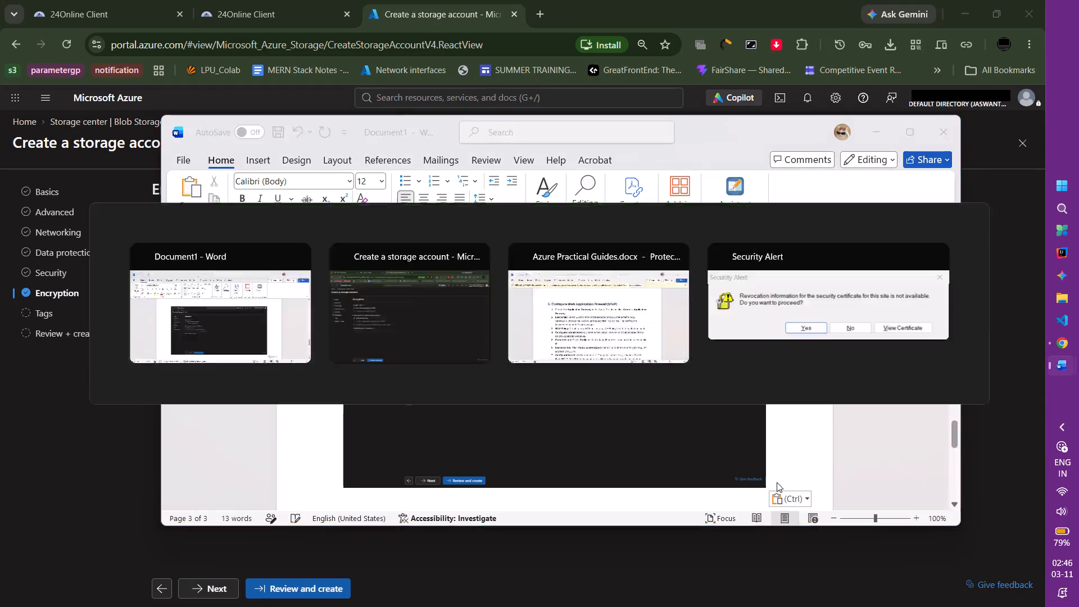
# Proceed past Tags to Review + create, paste a screenshot of the summary below the Encryption image in Word, and return to Chrome.
pyautogui.click(198, 580)
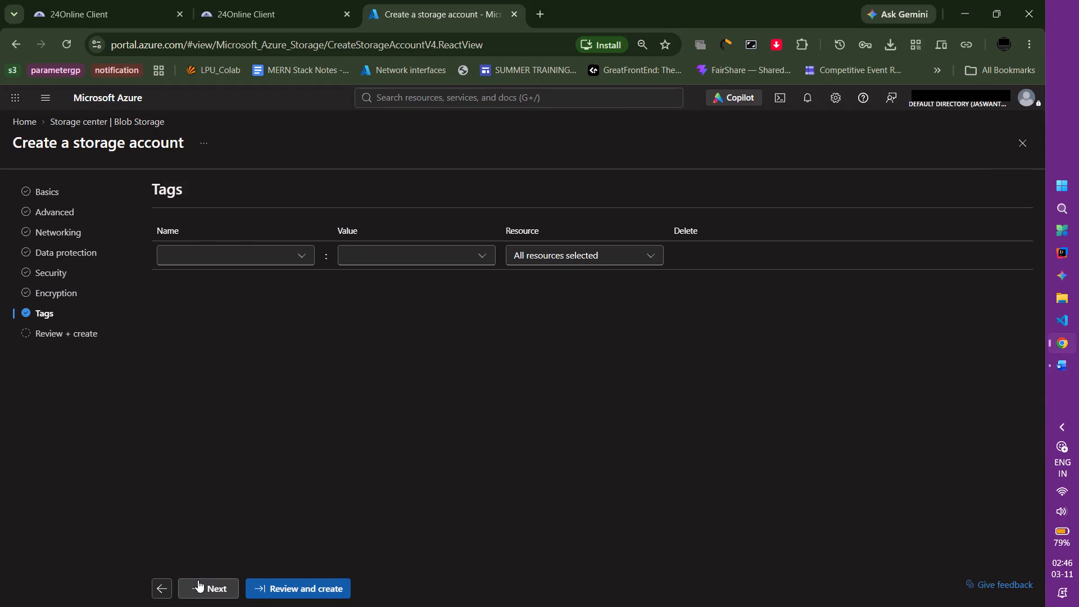
pyautogui.click(198, 588)
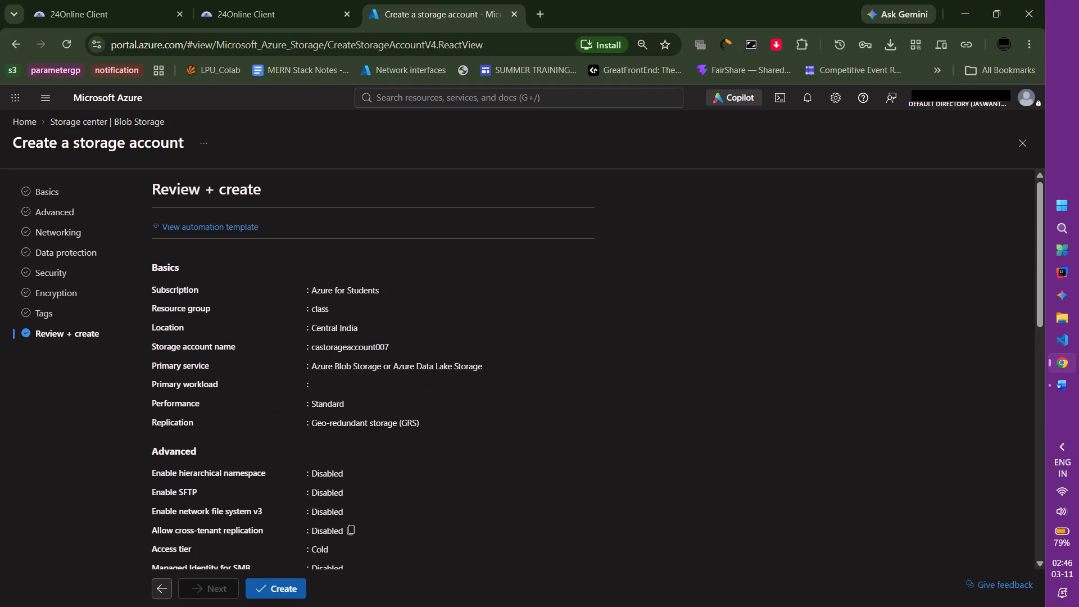
pyautogui.press('Print')
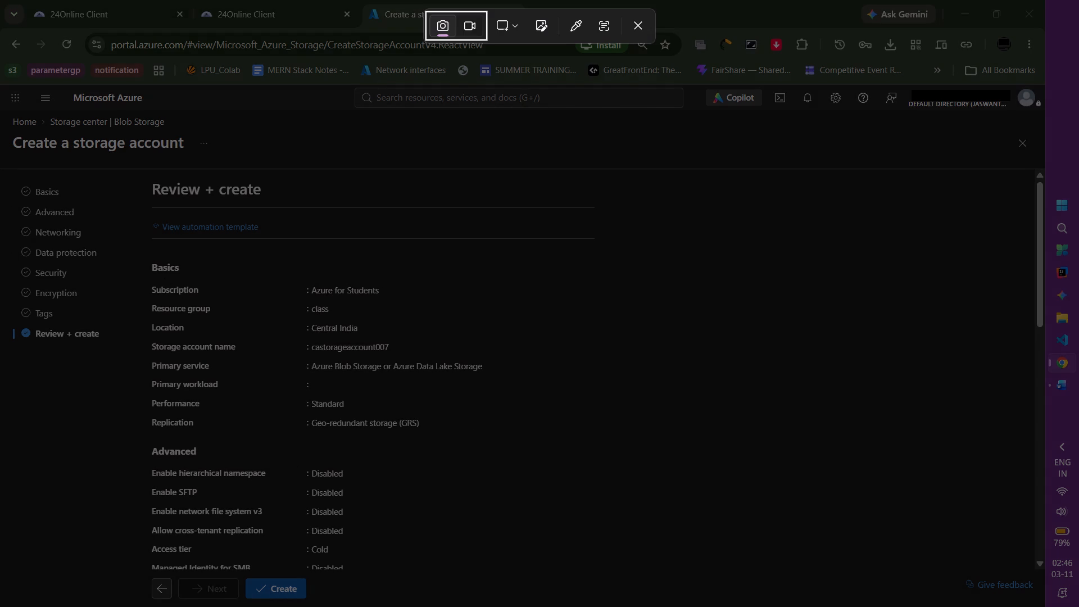
pyautogui.moveTo(0, 83); pyautogui.dragTo(1026, 606)
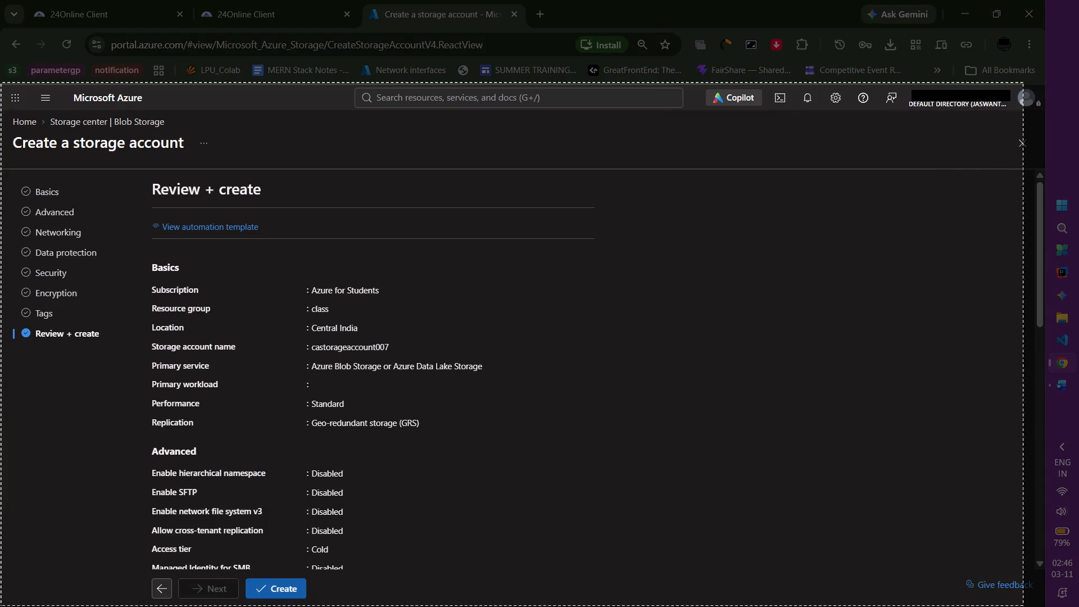
pyautogui.moveTo(1026, 606); pyautogui.dragTo(1043, 606)
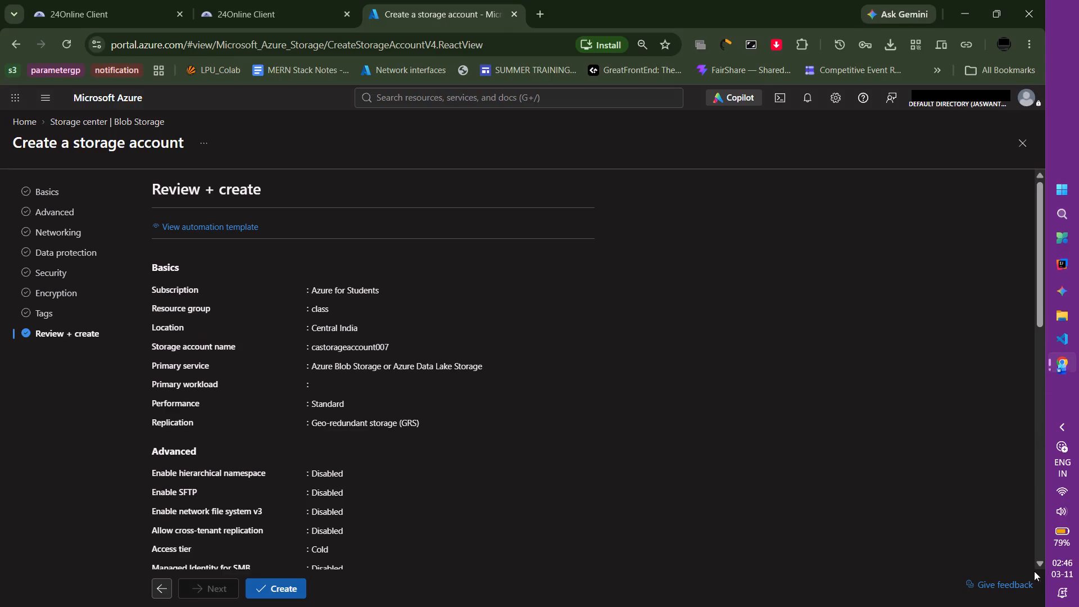
pyautogui.click(1053, 365)
pyautogui.click(981, 420)
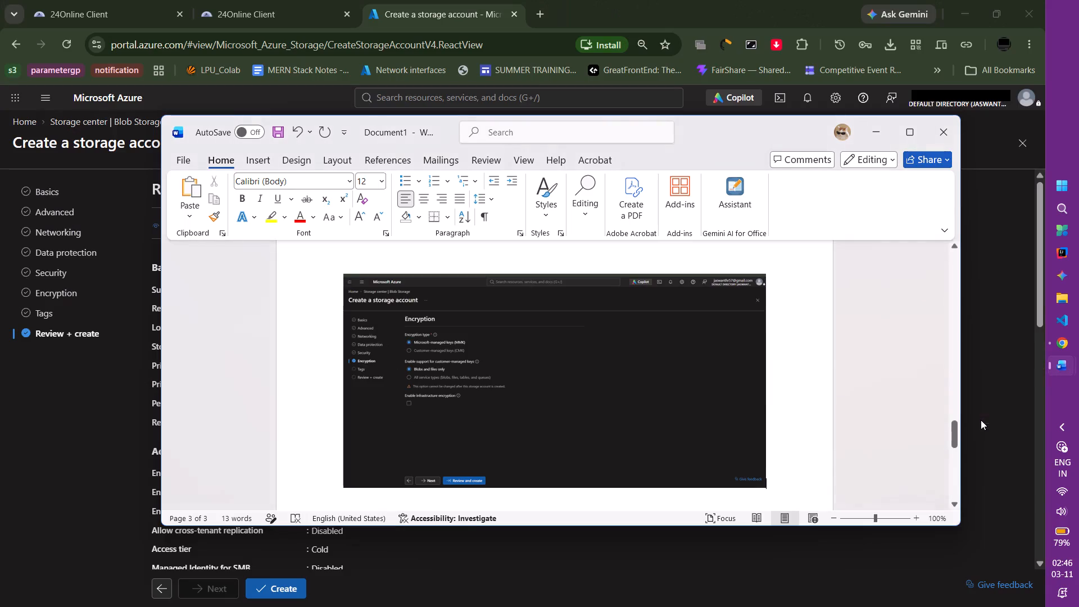
pyautogui.click(778, 479)
pyautogui.press('Return')
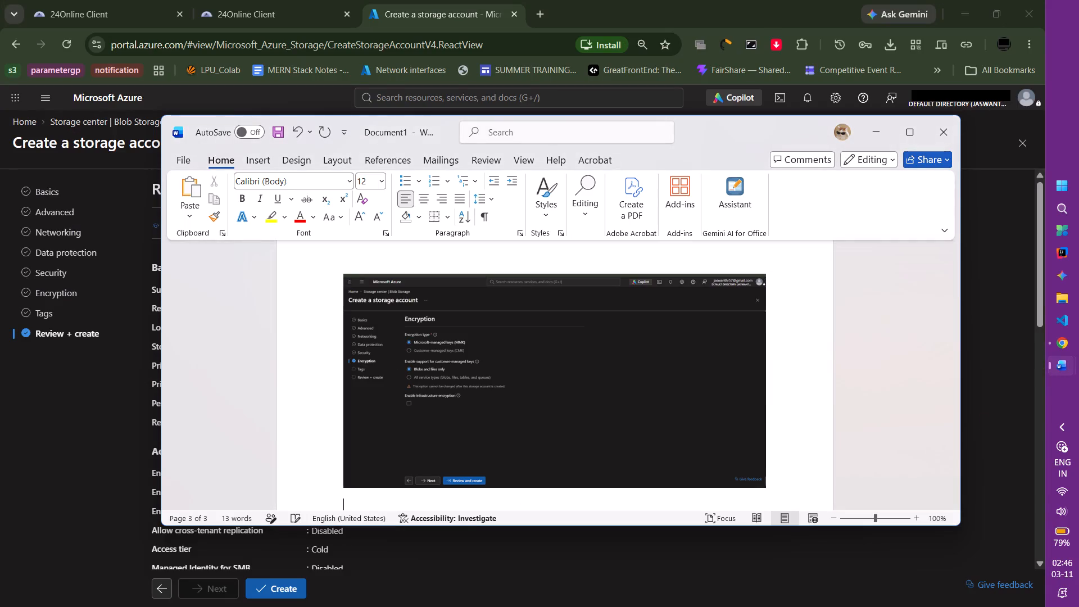
pyautogui.hotkey('ctrl', 'v')
pyautogui.hotkey('alt', 'Tab')
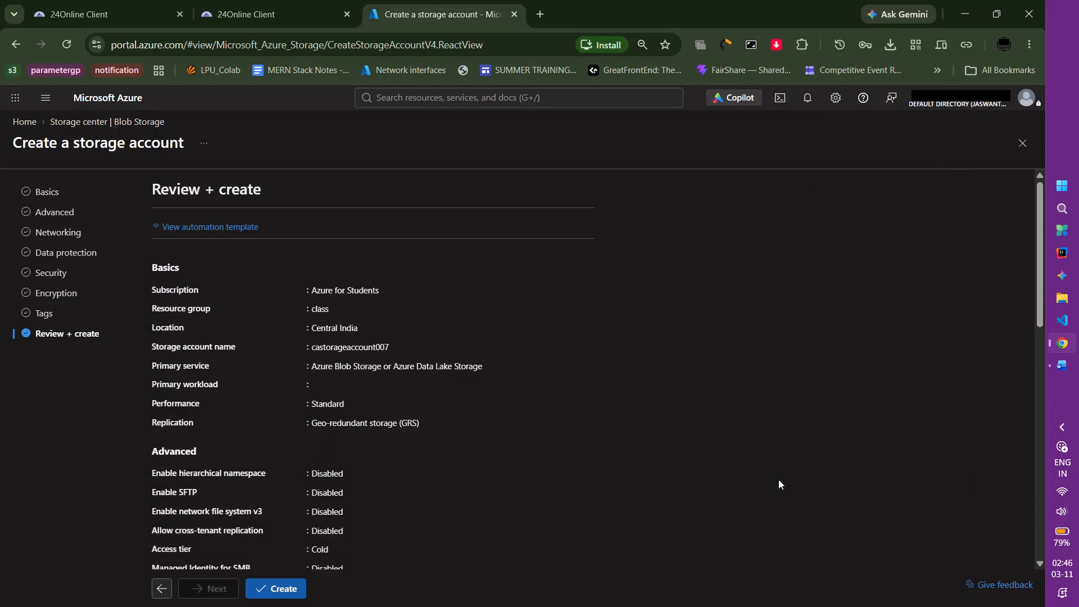
# Submit the reviewed configuration to create the storage account castorageaccount007.
pyautogui.click(270, 586)
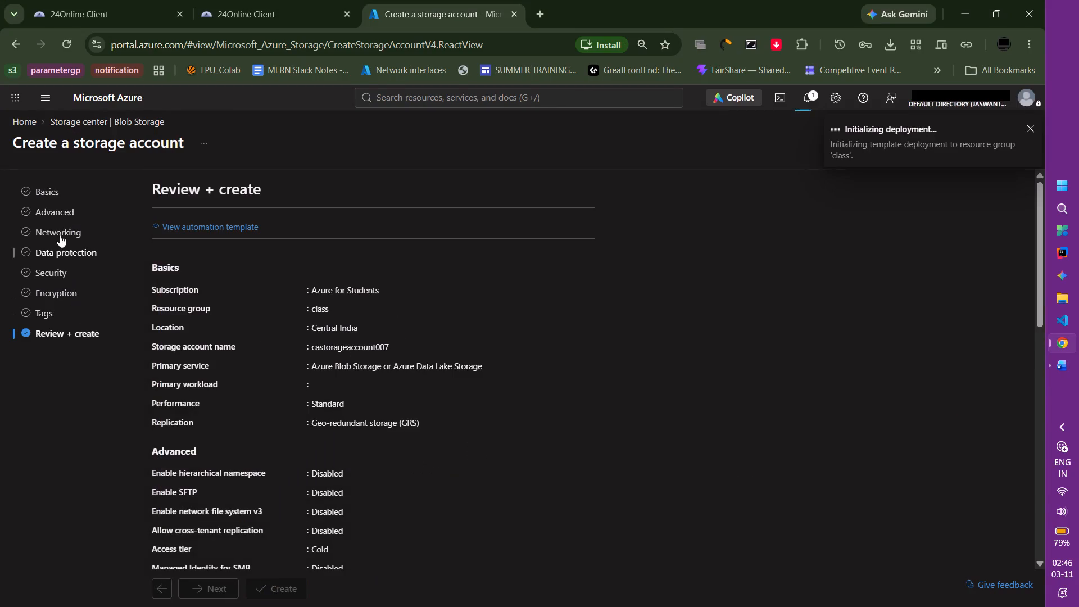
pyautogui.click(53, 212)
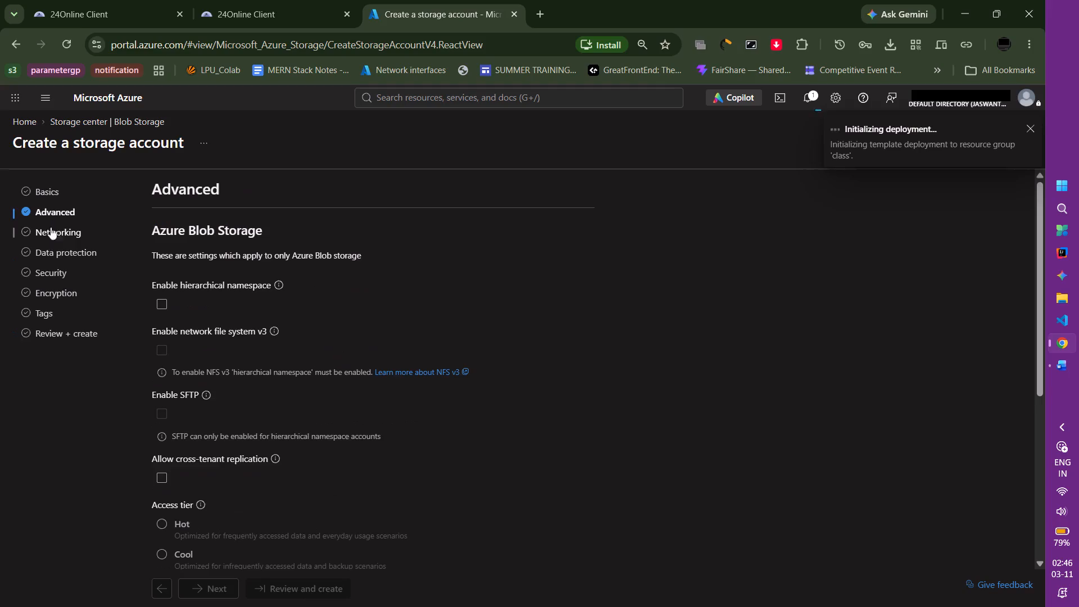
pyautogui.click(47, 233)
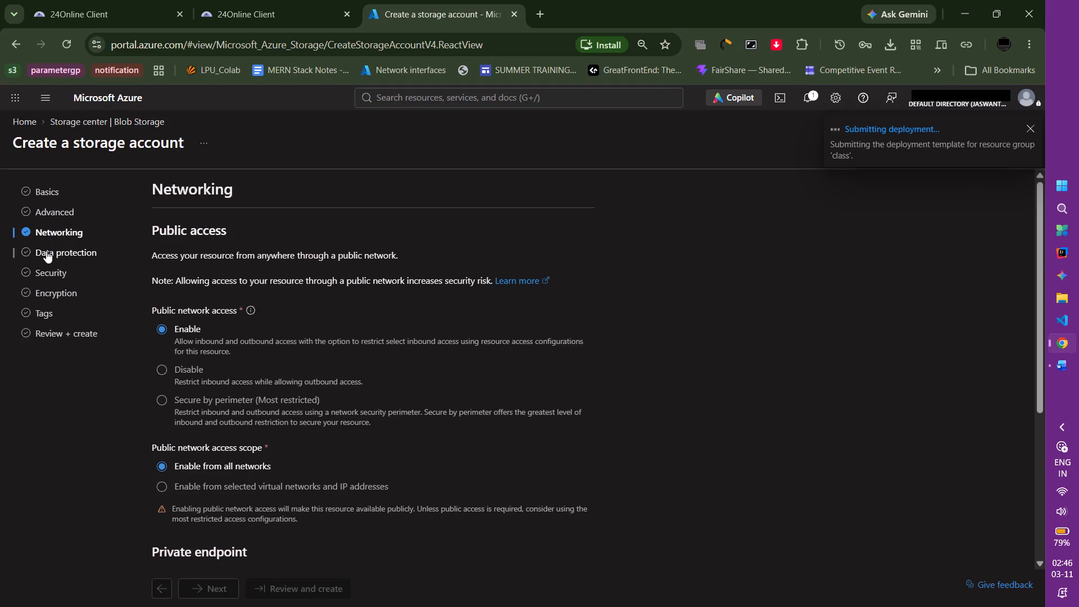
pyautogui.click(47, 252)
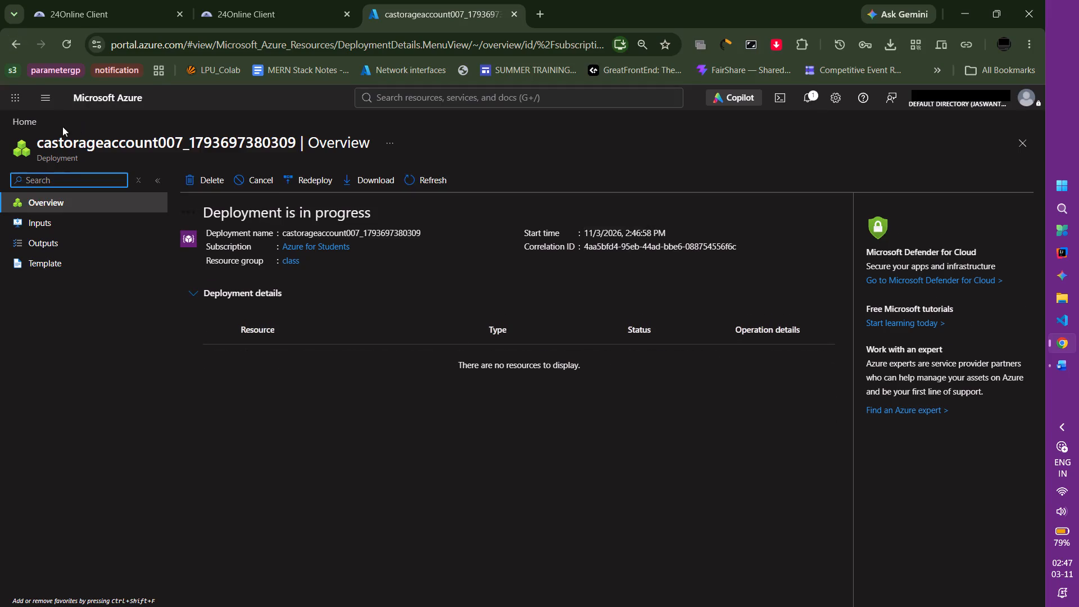
# Delete the storage account sa345 from the Blob Storage resources, confirming with "delete", and dismiss the deployment notification.
pyautogui.click(31, 121)
pyautogui.click(279, 179)
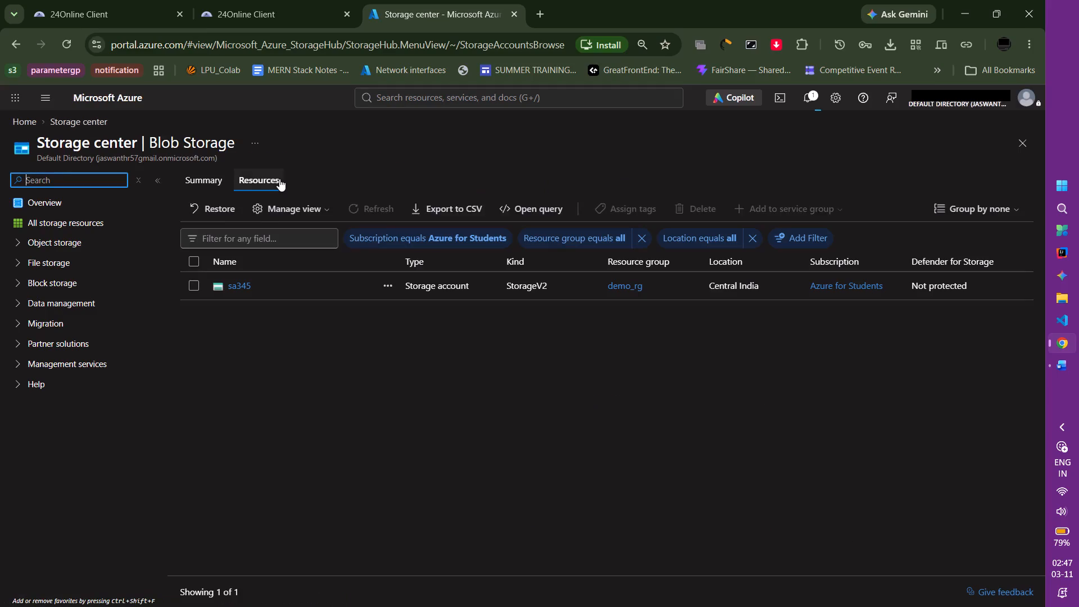
pyautogui.click(189, 281)
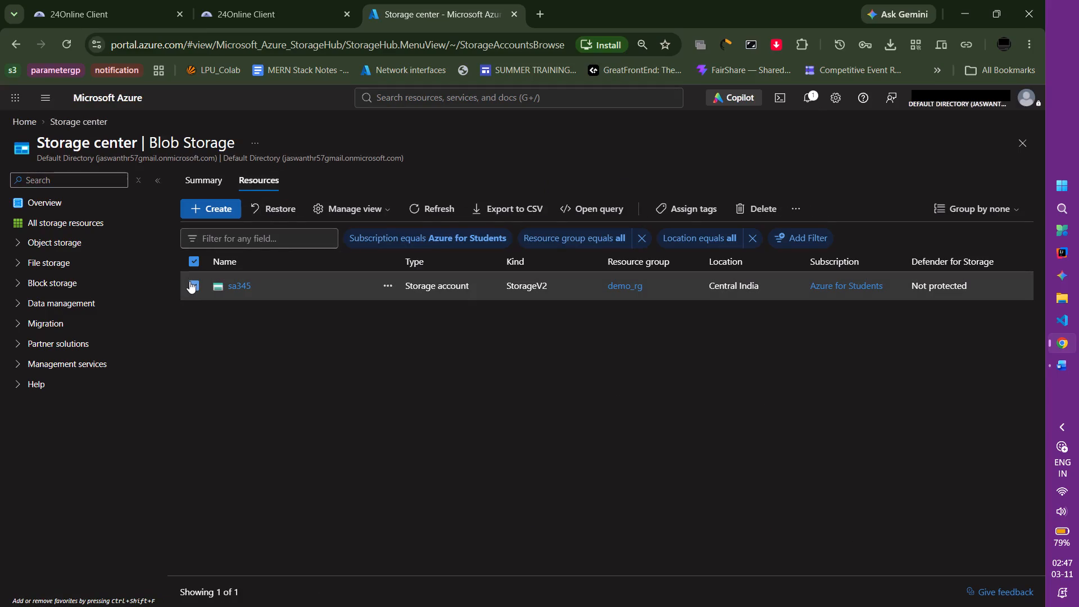
pyautogui.click(742, 209)
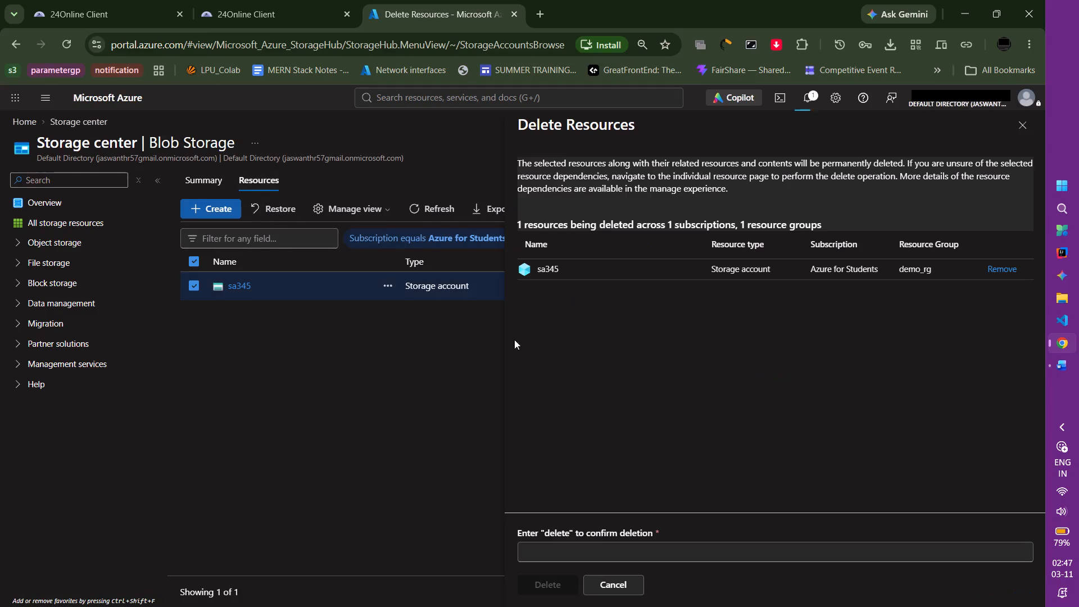
pyautogui.click(596, 555)
pyautogui.write('delete')
pyautogui.press('Return')
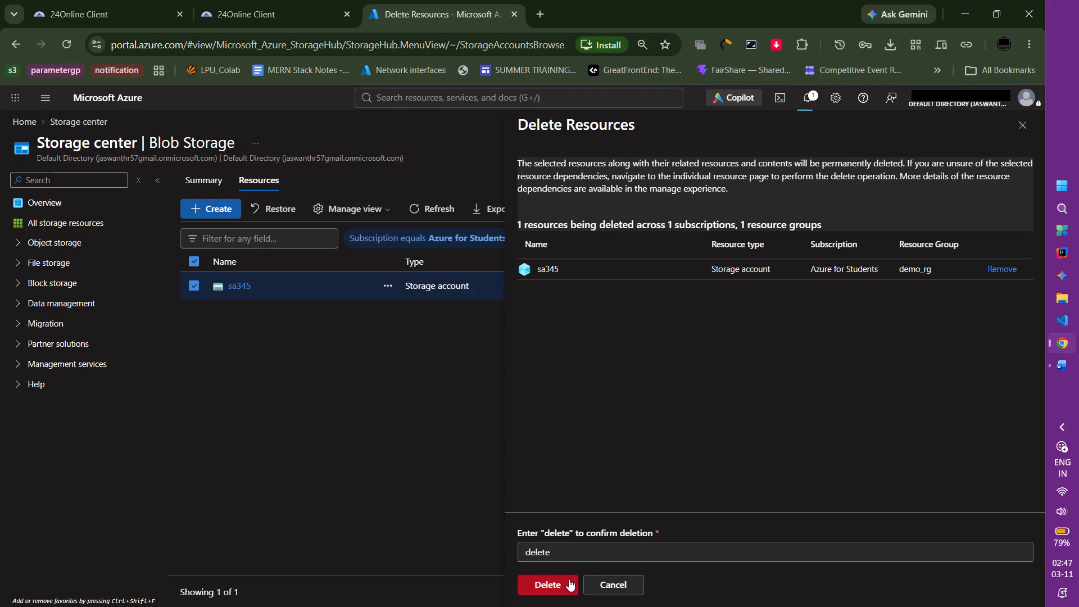
pyautogui.click(564, 582)
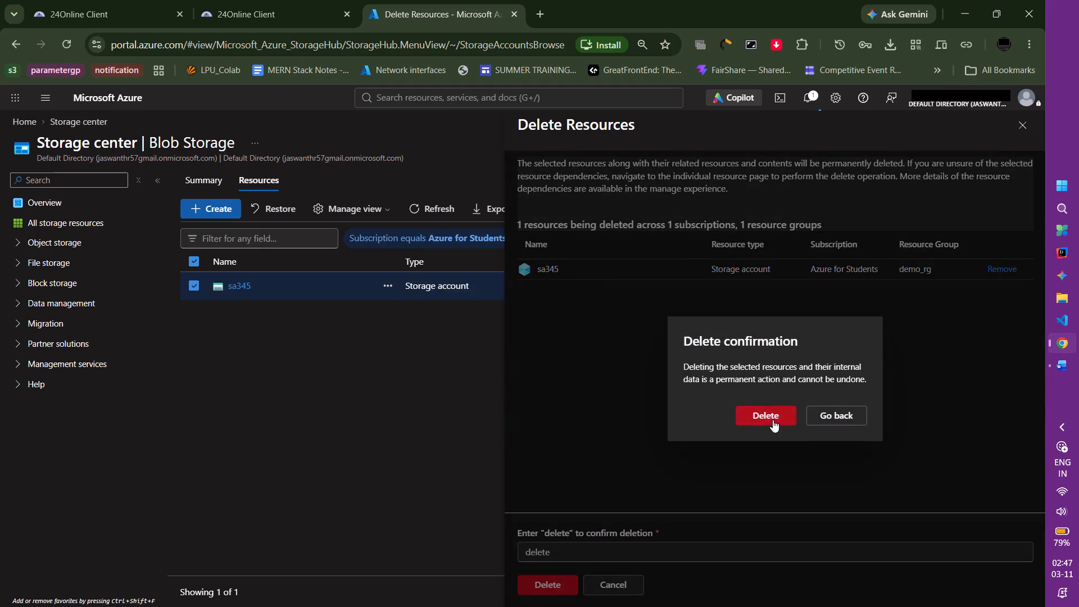
pyautogui.click(773, 420)
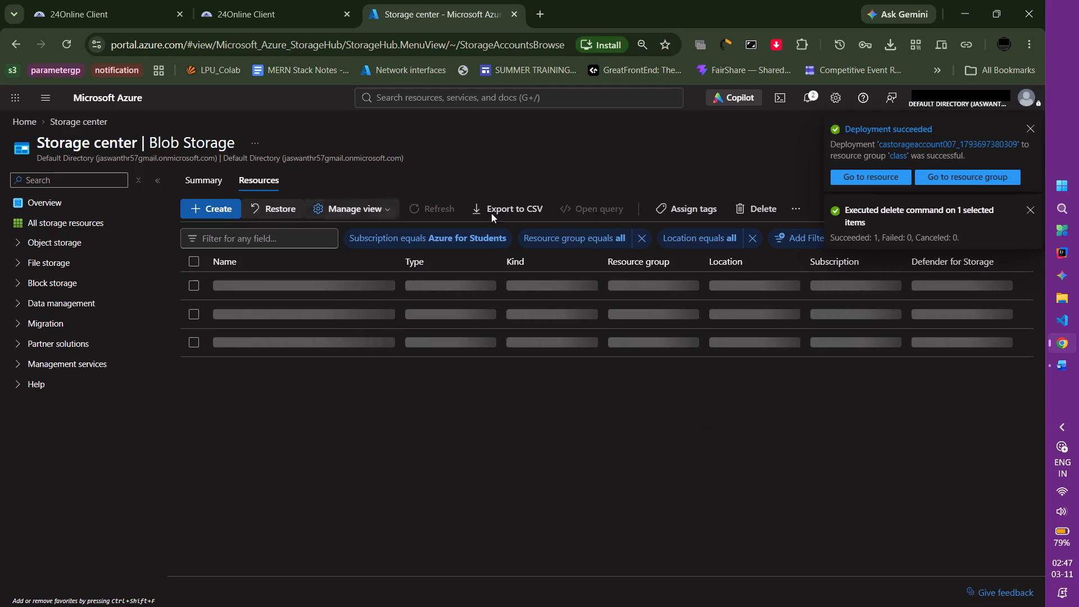
pyautogui.click(1028, 126)
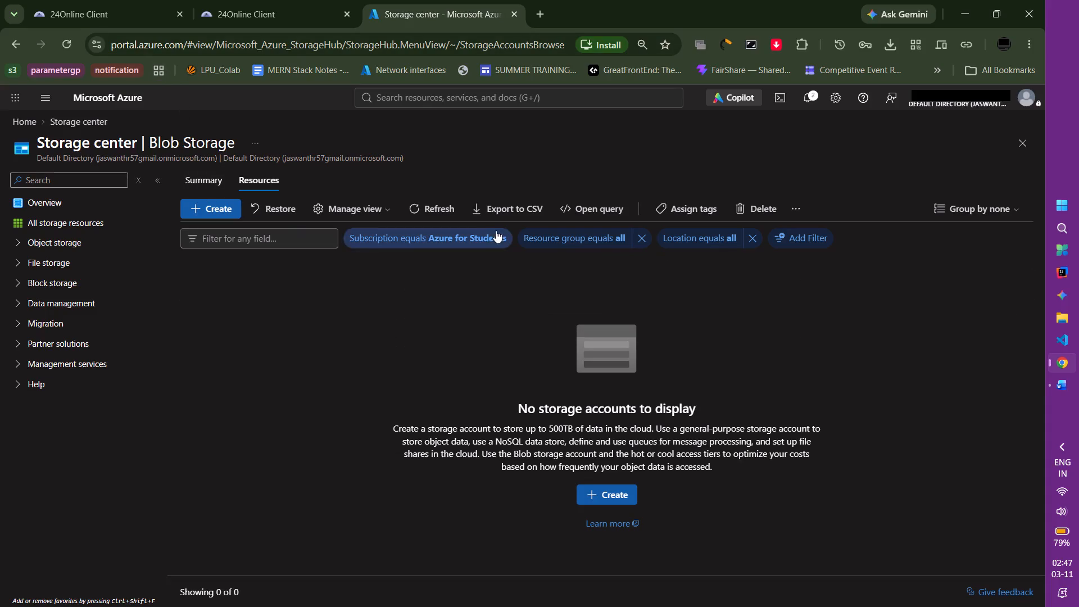
# Refresh the Blob Storage resources, paste a screenshot of the list below the Review + create image in Word, and return to Chrome.
pyautogui.click(448, 211)
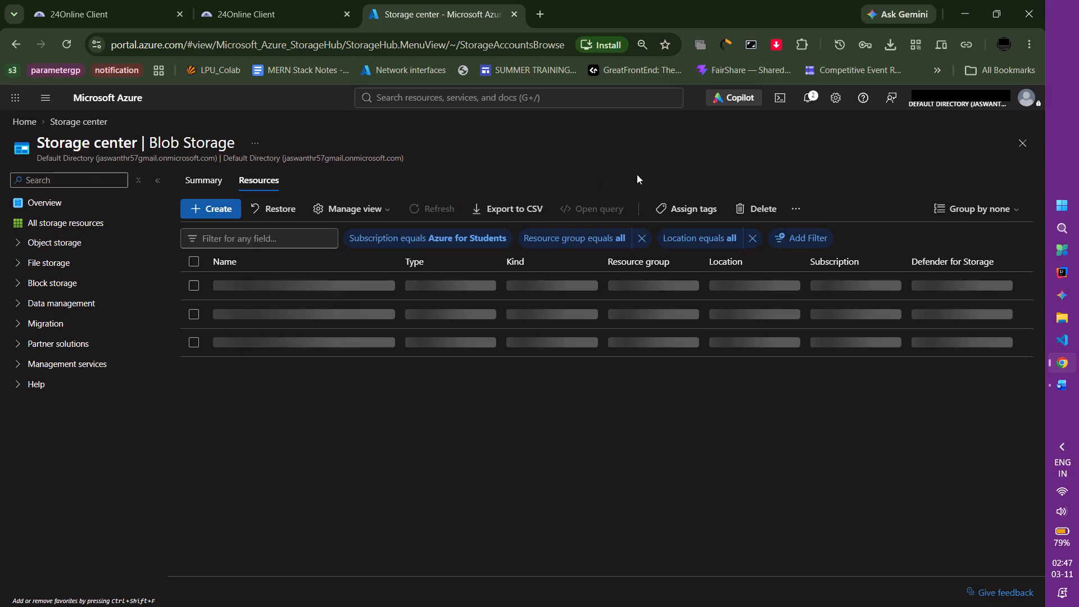
pyautogui.click(809, 96)
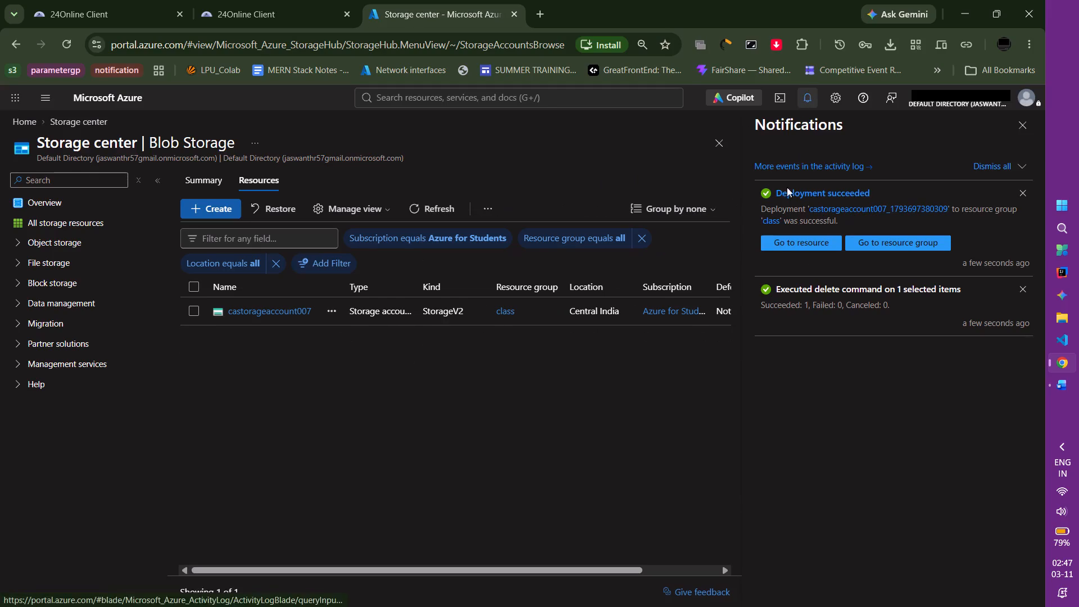
pyautogui.click(392, 419)
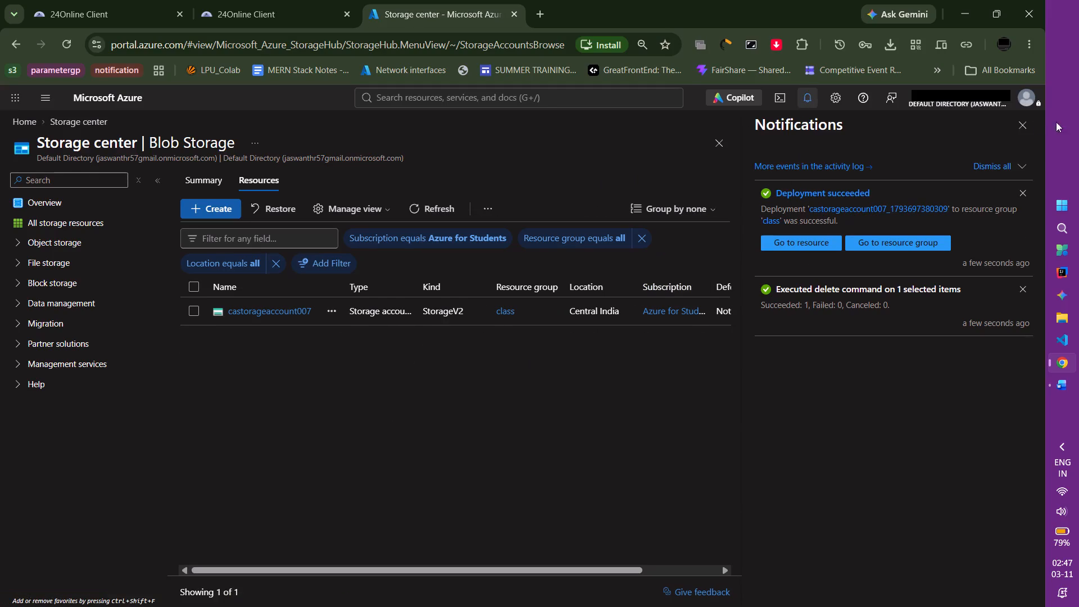
pyautogui.click(1021, 123)
pyautogui.press('Print')
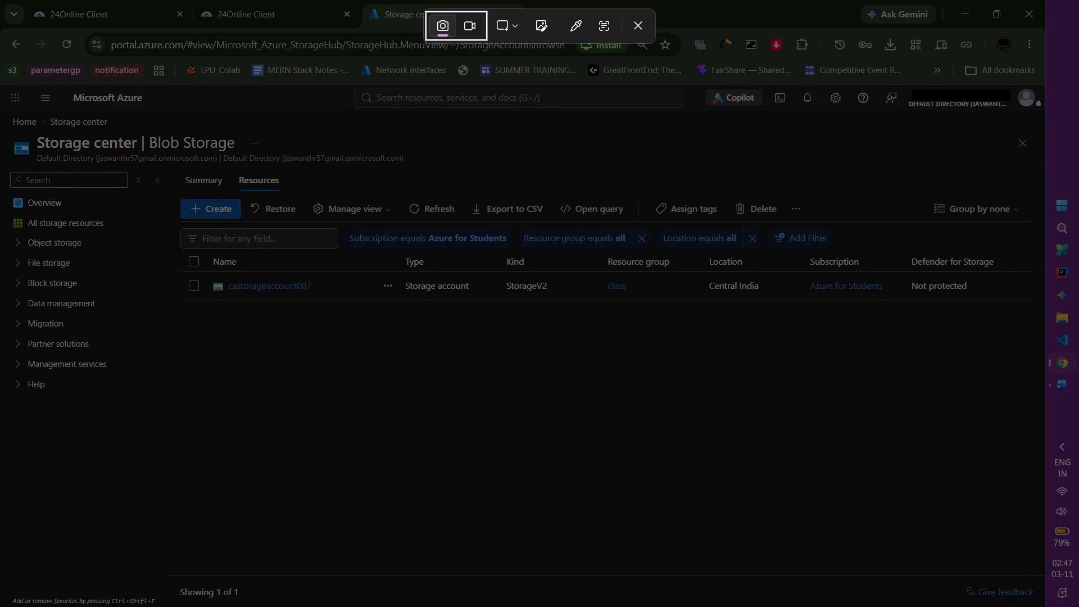
pyautogui.moveTo(0, 76); pyautogui.dragTo(1034, 606)
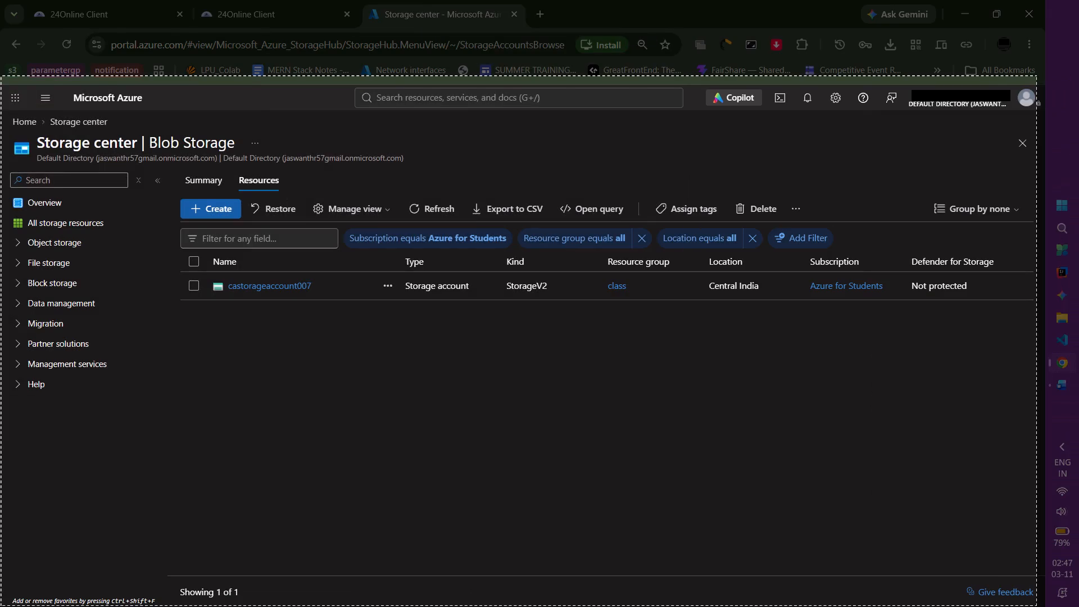
pyautogui.moveTo(1034, 606); pyautogui.dragTo(1033, 606)
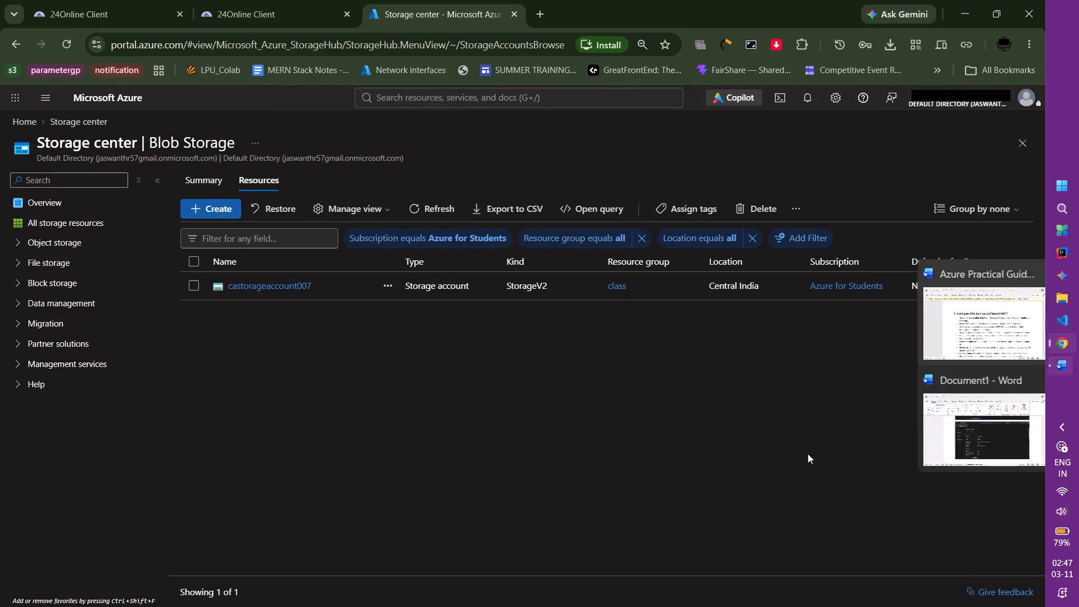
pyautogui.click(942, 422)
pyautogui.press('Return')
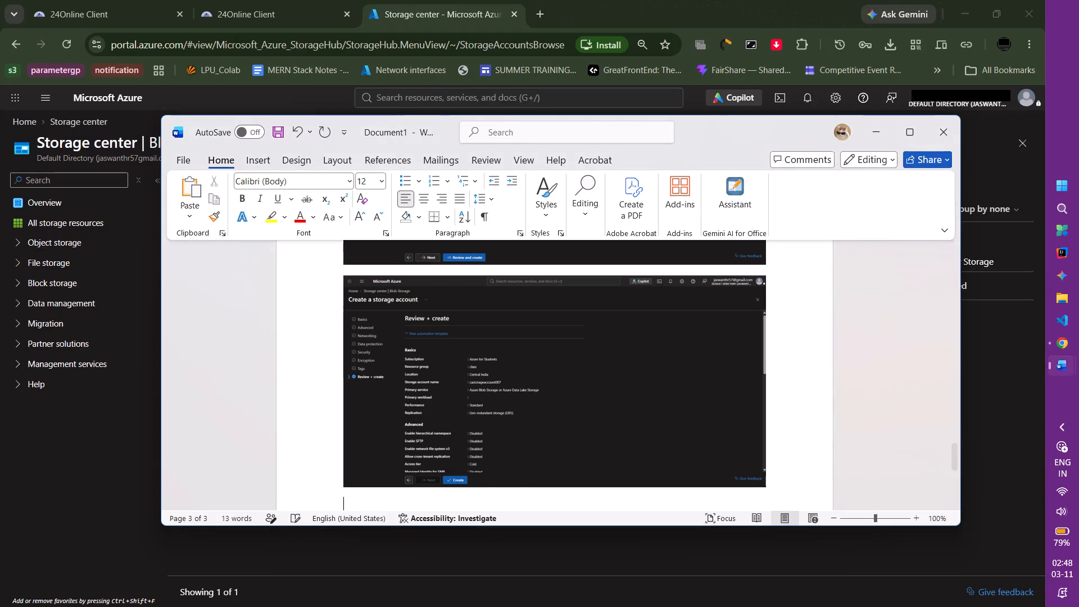
pyautogui.hotkey('ctrl', 'v')
pyautogui.click(110, 508)
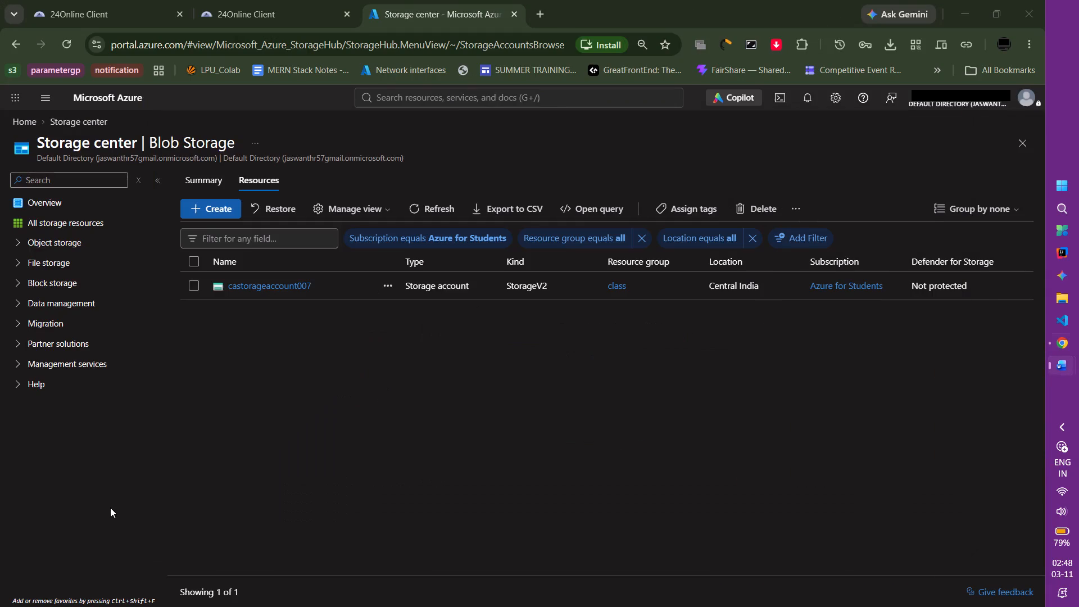
# Open the Containers page of castorageaccount007, paste a screenshot of it below the resource list image in Word, and return to Chrome.
pyautogui.click(252, 288)
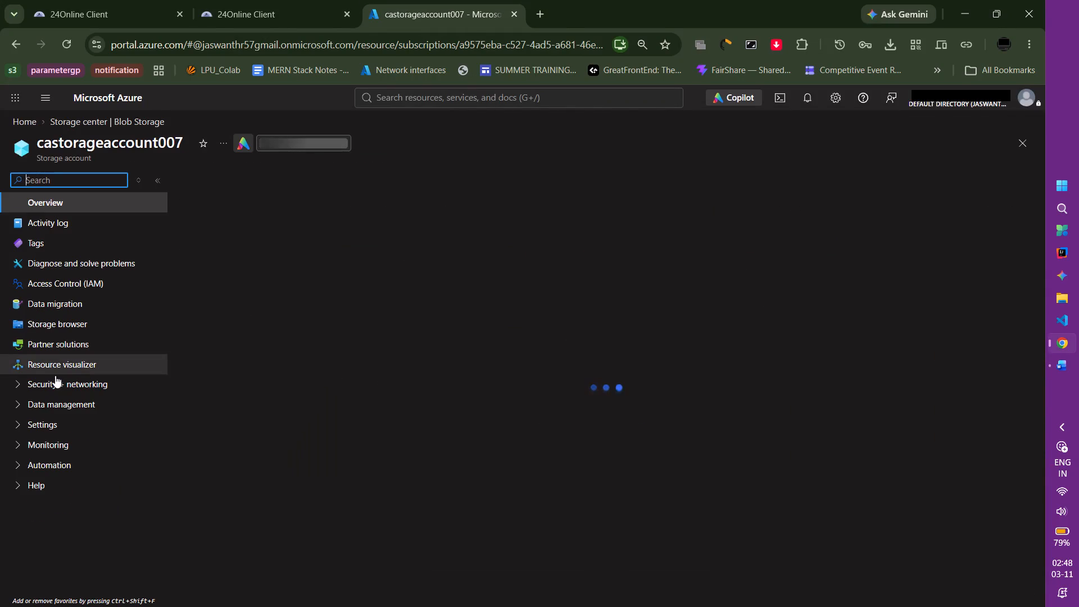
pyautogui.click(40, 402)
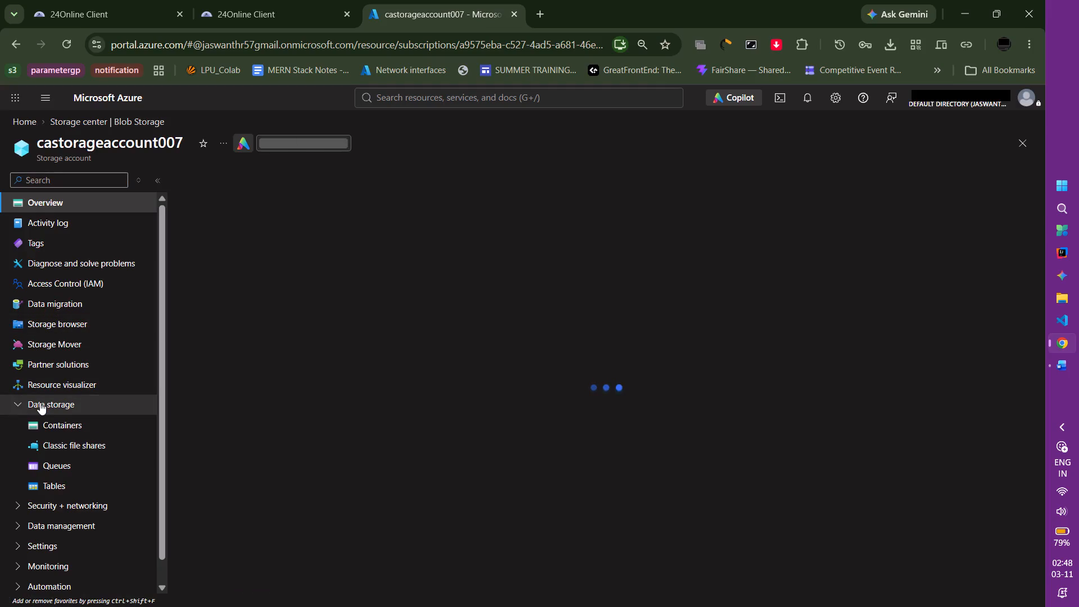
pyautogui.click(46, 430)
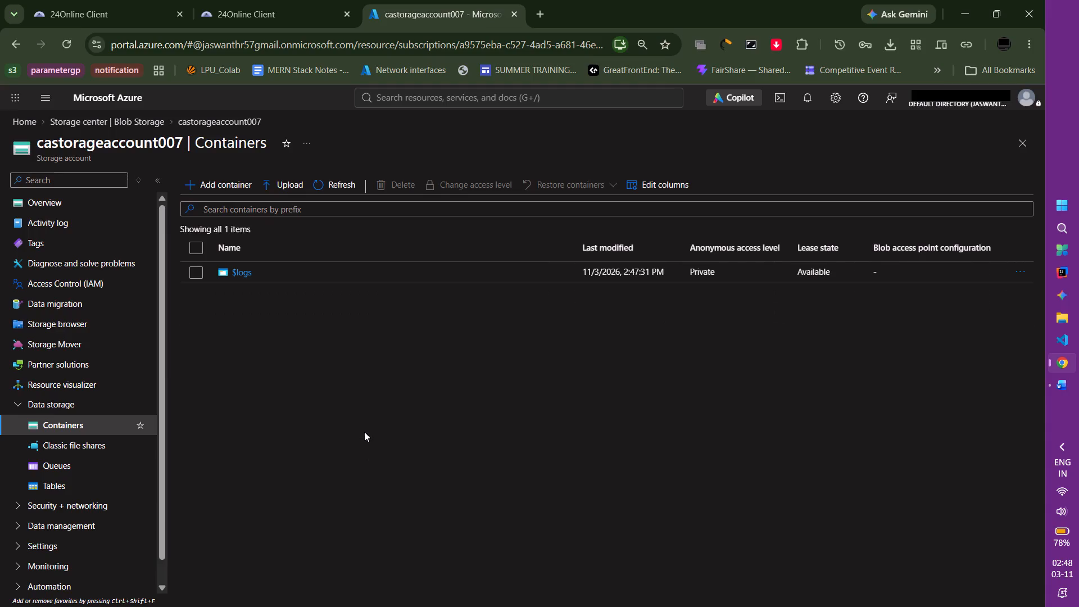
pyautogui.press('Print')
pyautogui.moveTo(0, 81); pyautogui.dragTo(868, 605)
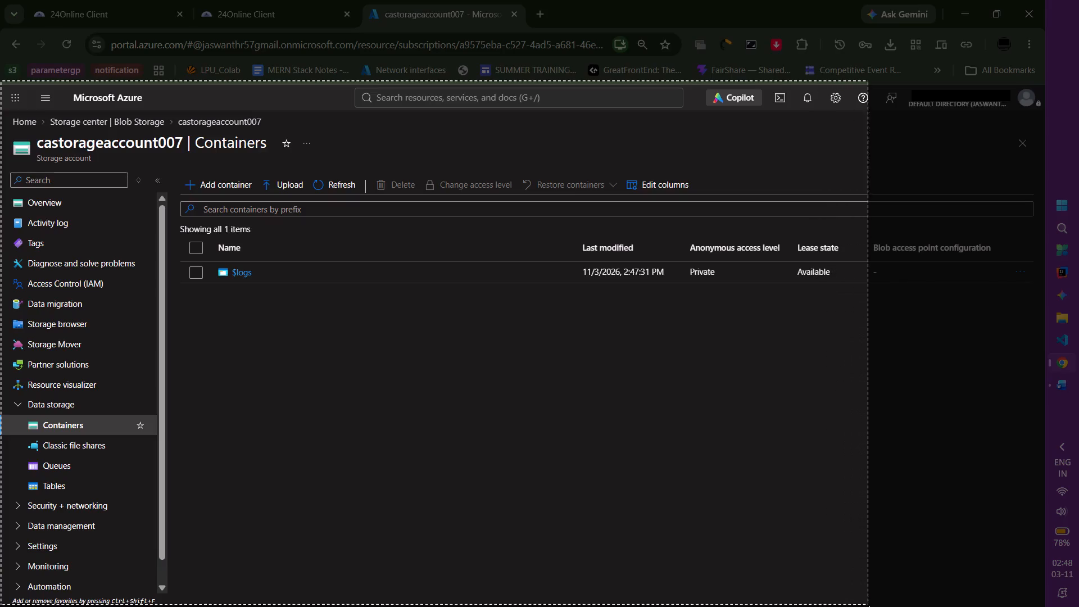
pyautogui.moveTo(868, 605); pyautogui.dragTo(1027, 606)
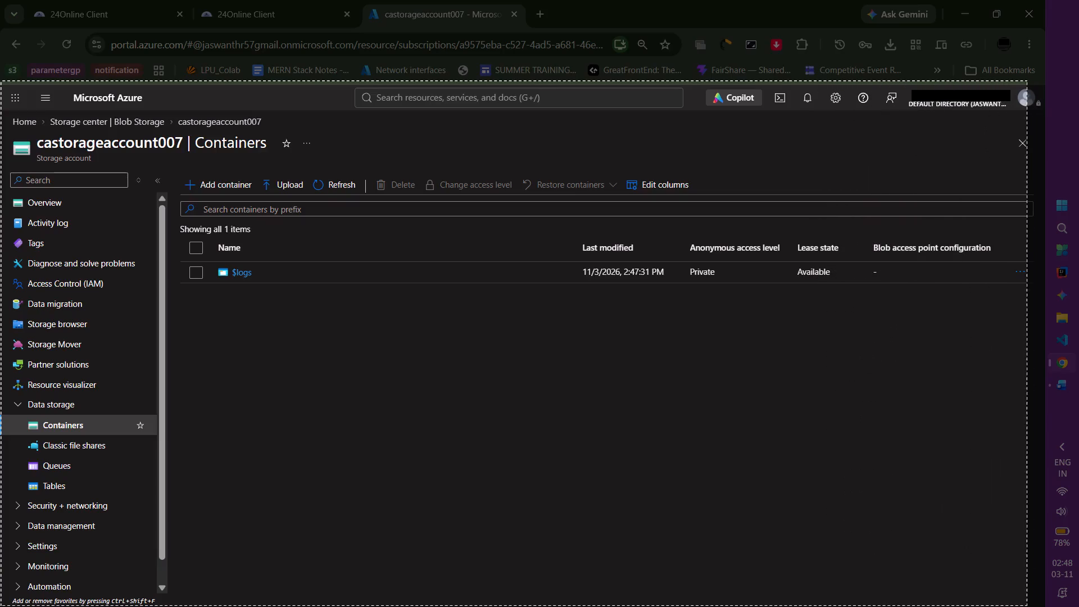
pyautogui.moveTo(1027, 606); pyautogui.dragTo(1044, 606)
pyautogui.click(1062, 366)
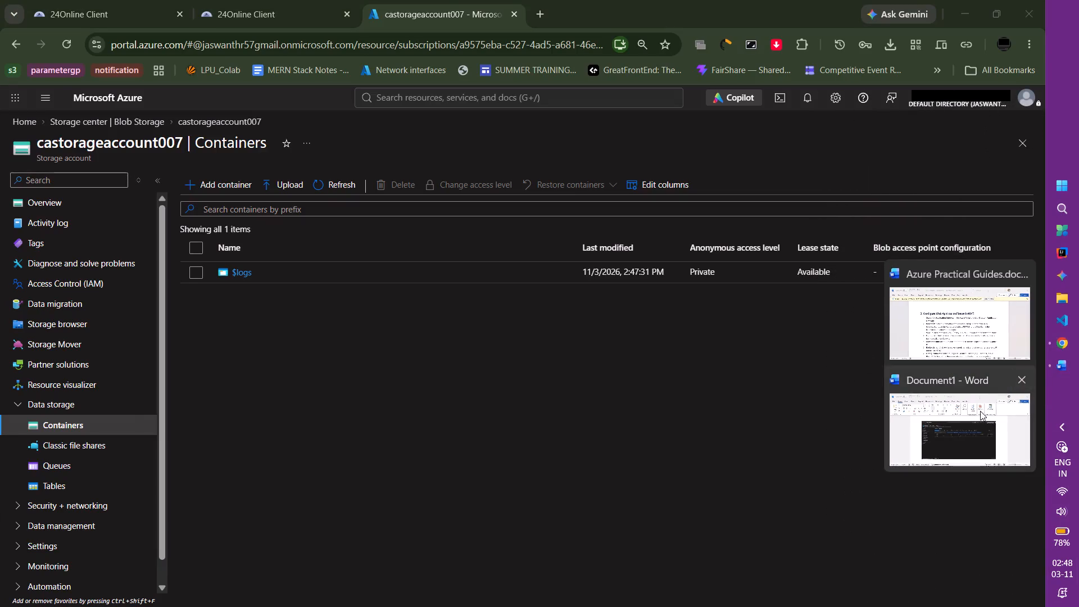
pyautogui.click(978, 413)
pyautogui.hotkey('ctrl', 'v')
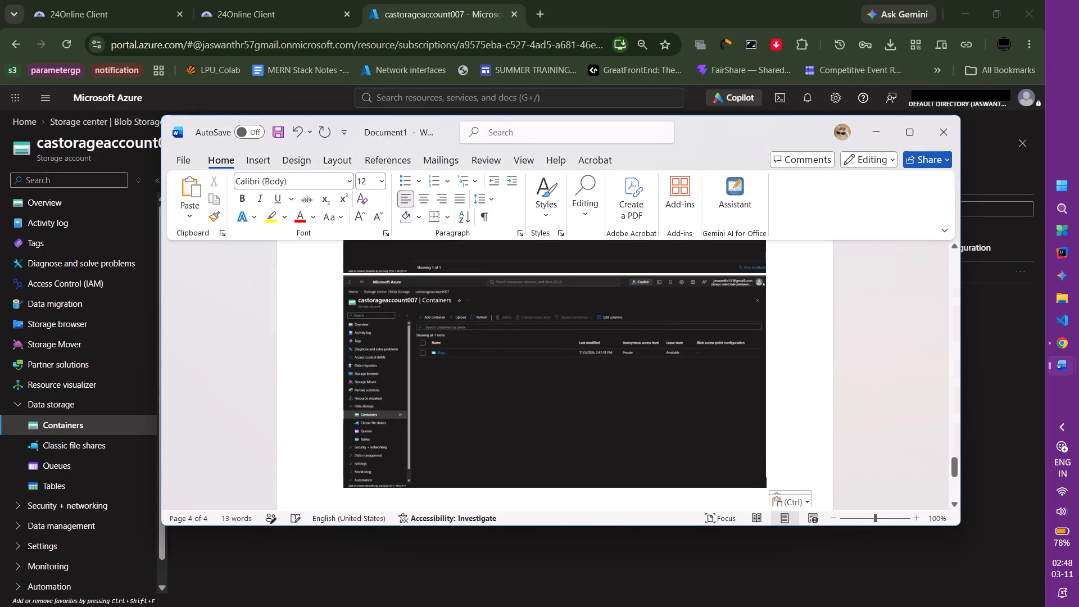
pyautogui.click(1035, 392)
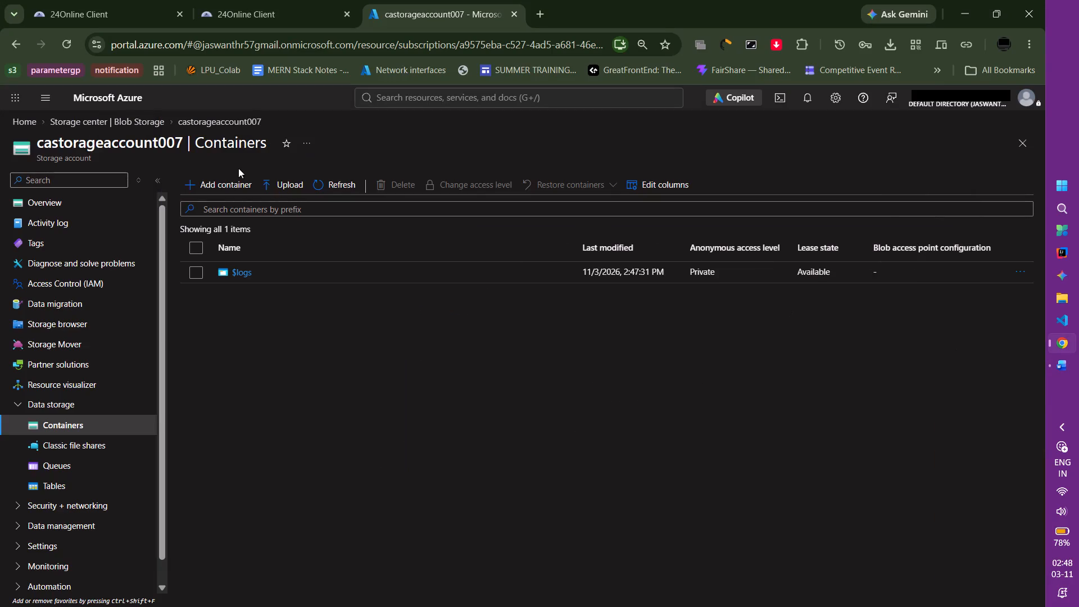
# Start adding a new container to castorageaccount007.
pyautogui.click(231, 183)
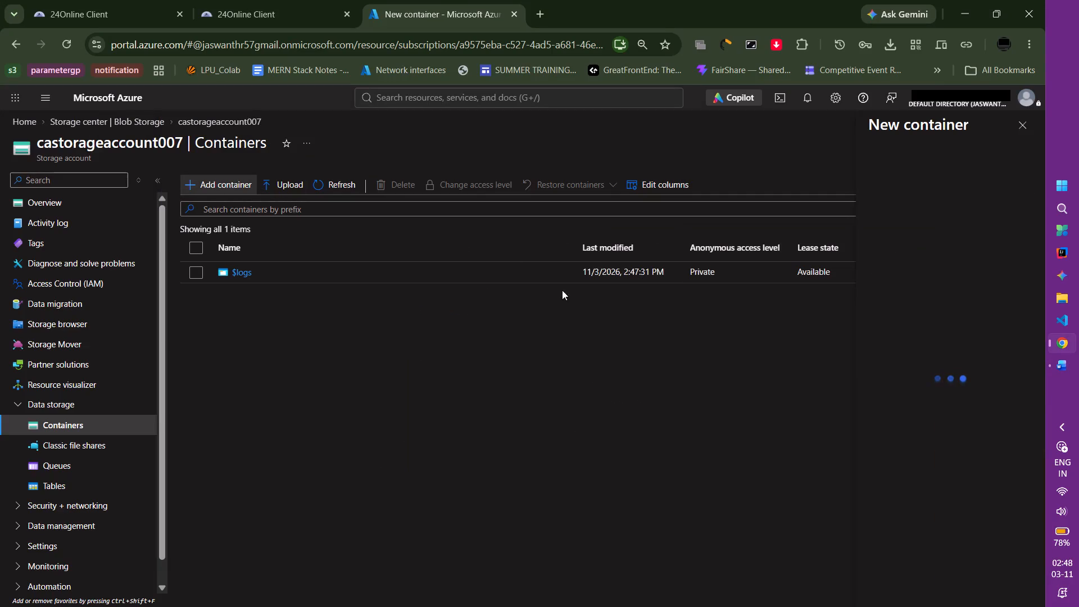
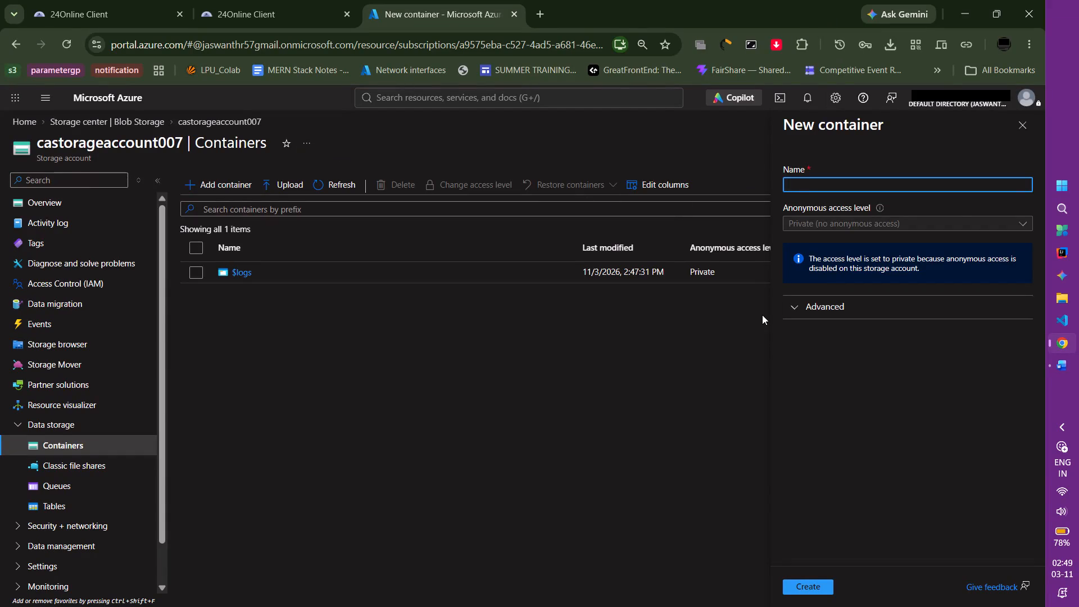
# Name the new container cacontnair.
pyautogui.write('cacont')
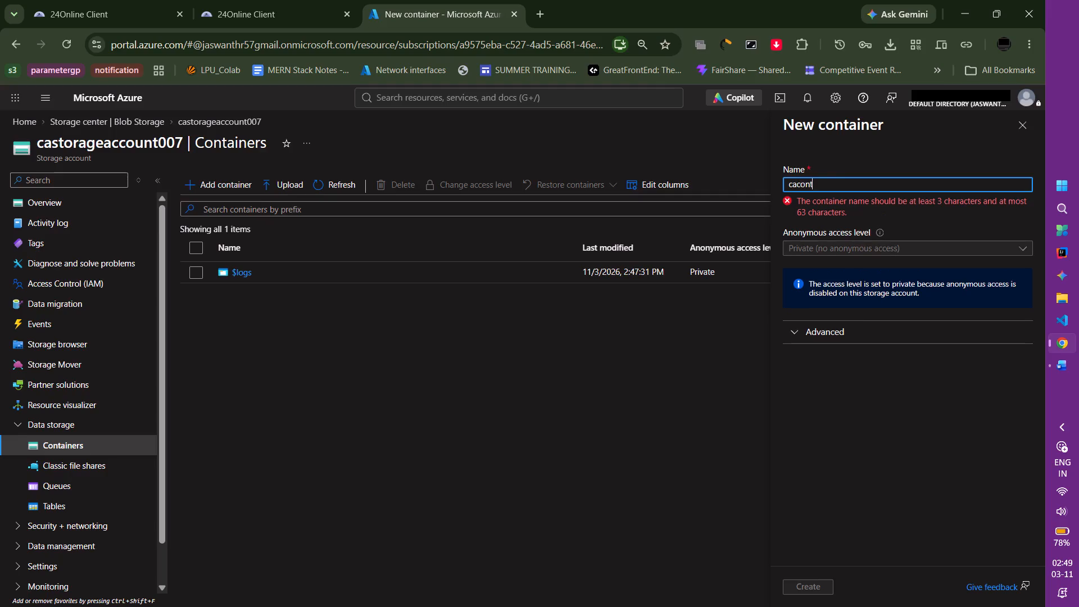
pyautogui.write('nair')
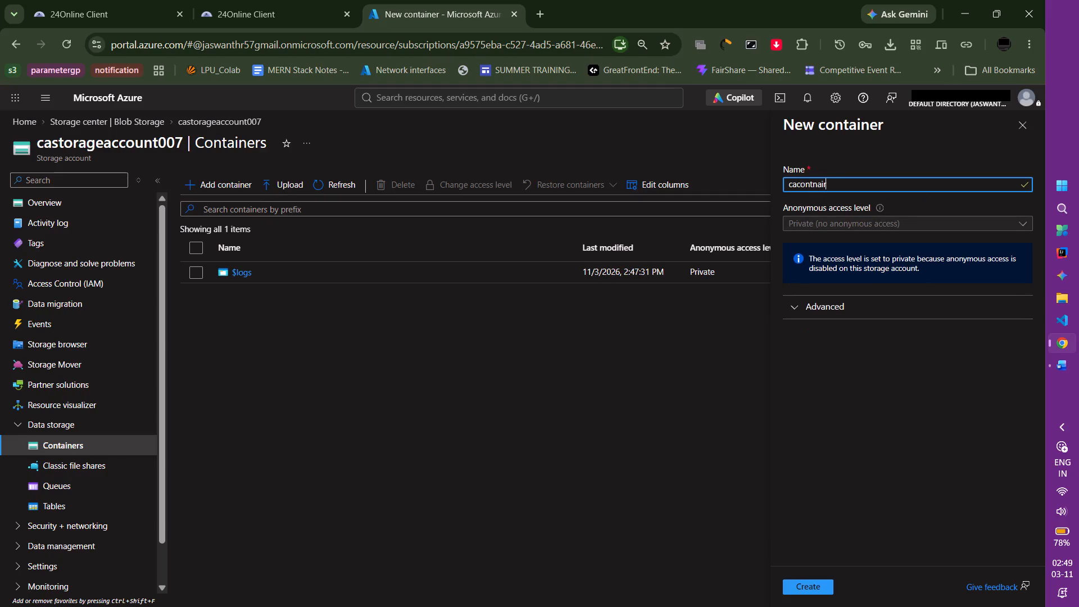
# Capture the page with the filled New container form, paste the screenshot below the Containers image in Word, and return to Chrome.
pyautogui.press('Print')
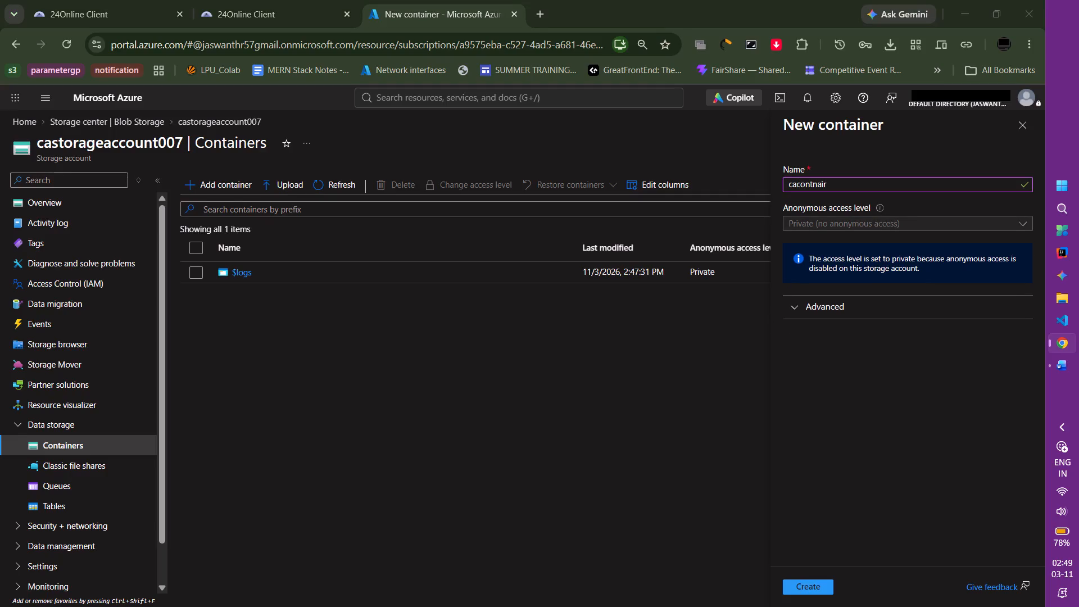
pyautogui.moveTo(0, 107); pyautogui.dragTo(788, 477)
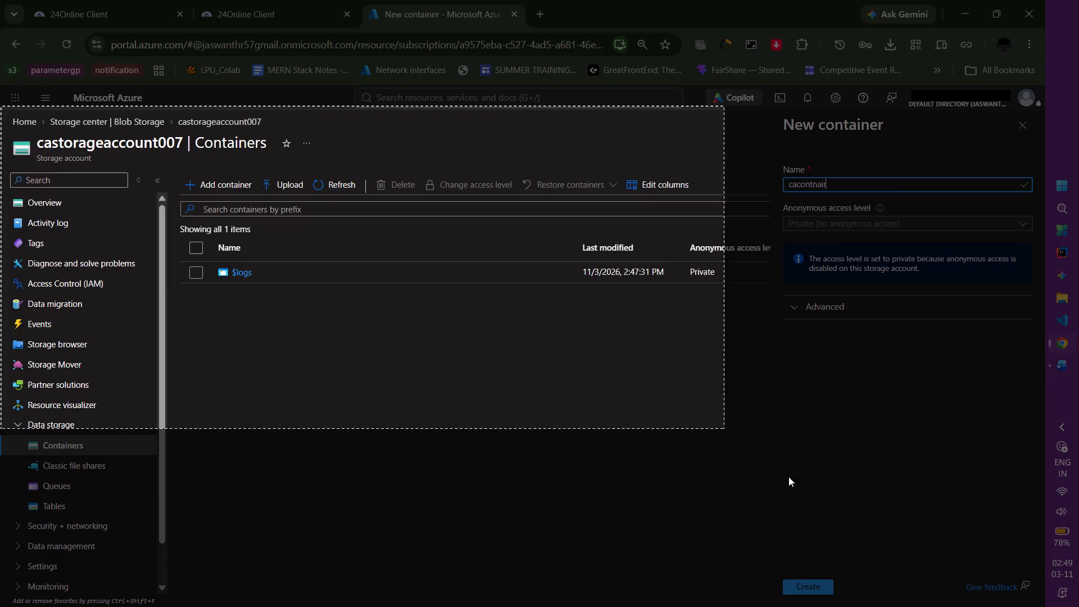
pyautogui.moveTo(788, 477); pyautogui.dragTo(1033, 606)
pyautogui.click(1067, 367)
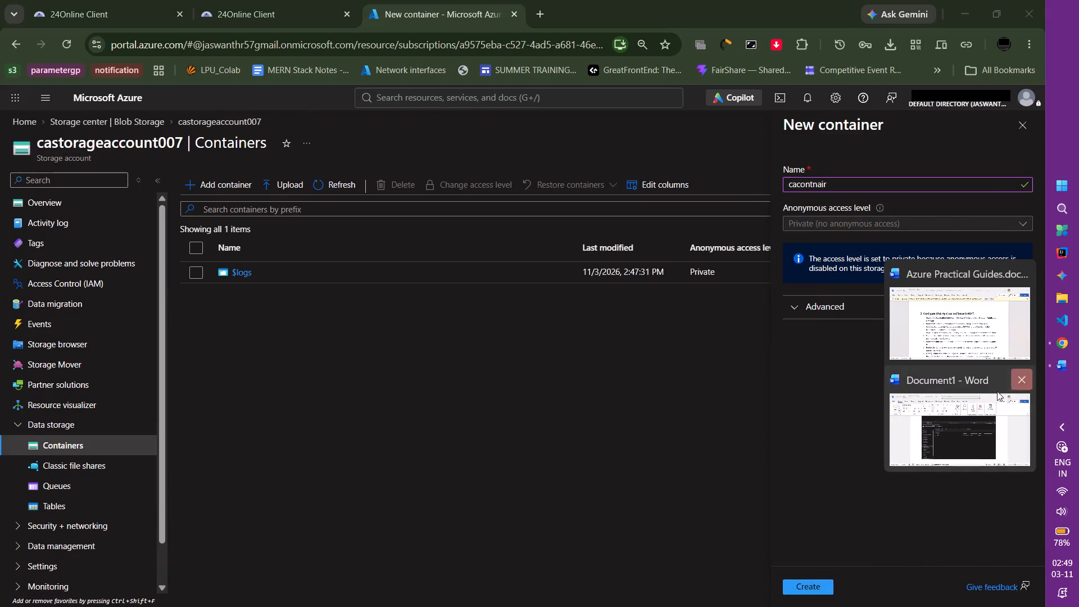
pyautogui.click(980, 403)
pyautogui.hotkey('ctrl', 'v')
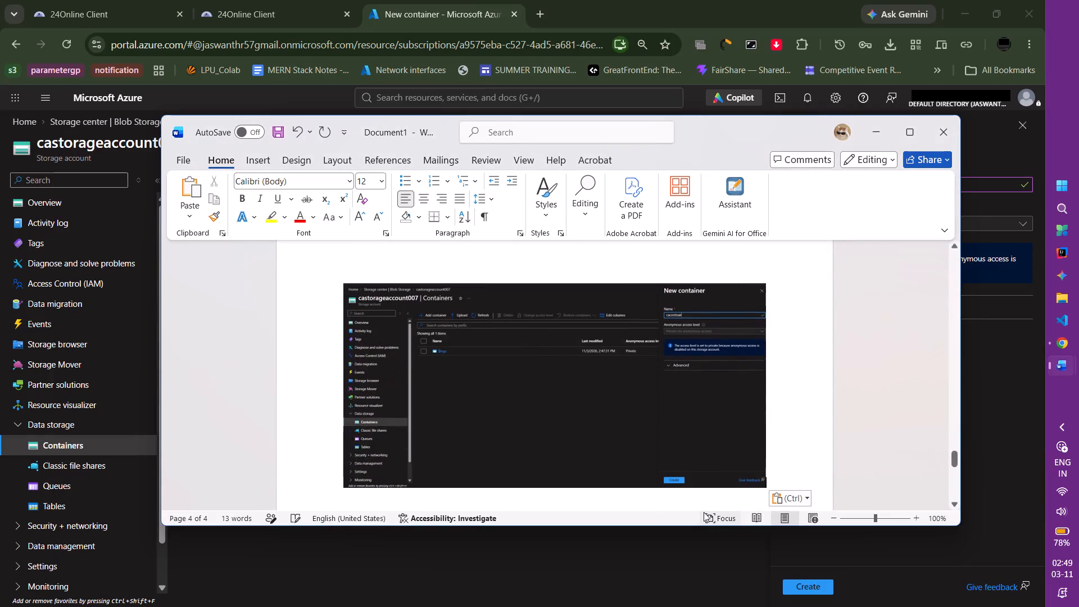
pyautogui.click(1031, 427)
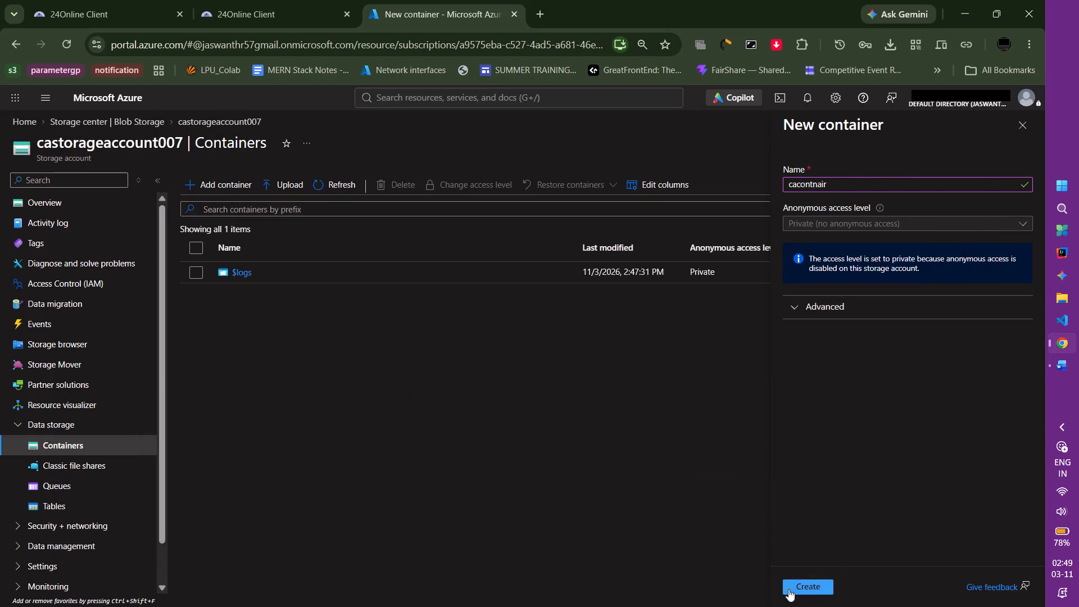
# Create the cacontnair container.
pyautogui.click(791, 588)
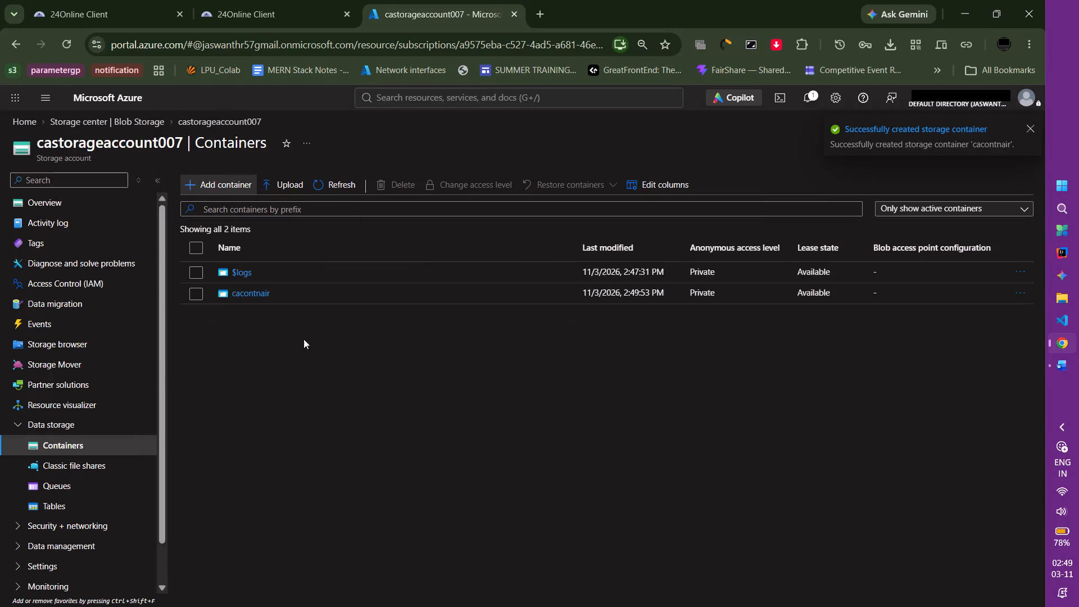
# Open the cacontnair container, paste a screenshot of its empty overview below the New container image in Word, and return to Chrome.
pyautogui.click(257, 294)
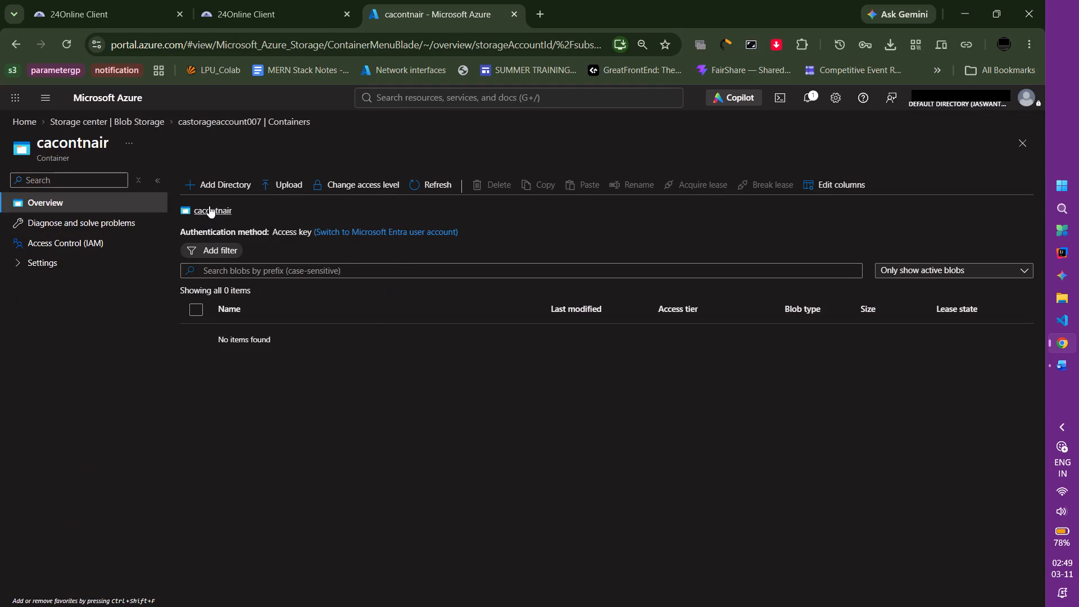
pyautogui.press('Print')
pyautogui.moveTo(0, 76); pyautogui.dragTo(619, 362)
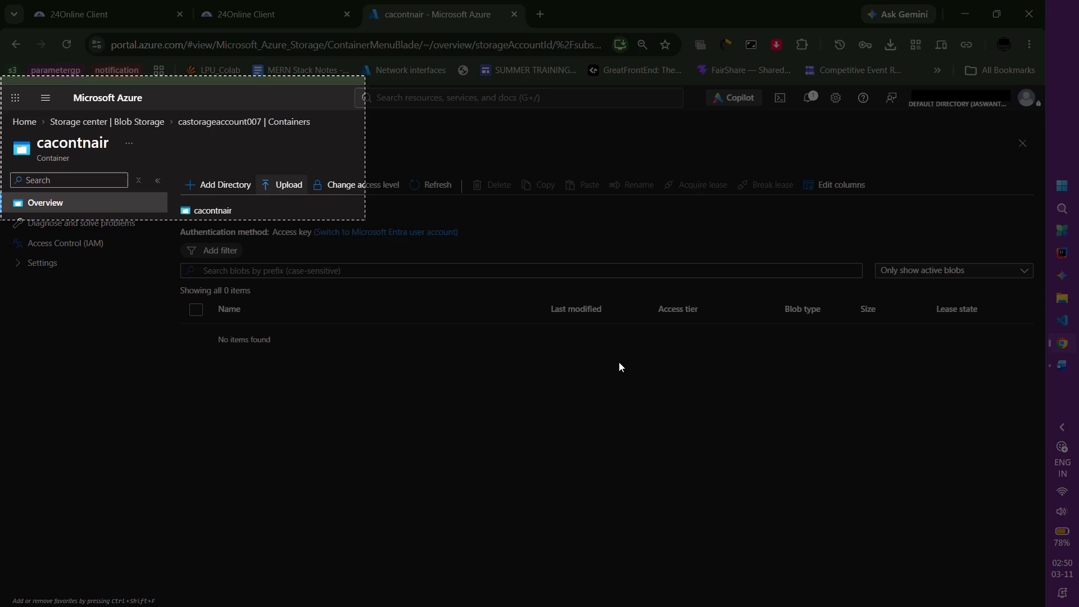
pyautogui.moveTo(619, 362); pyautogui.dragTo(1045, 606)
pyautogui.click(954, 436)
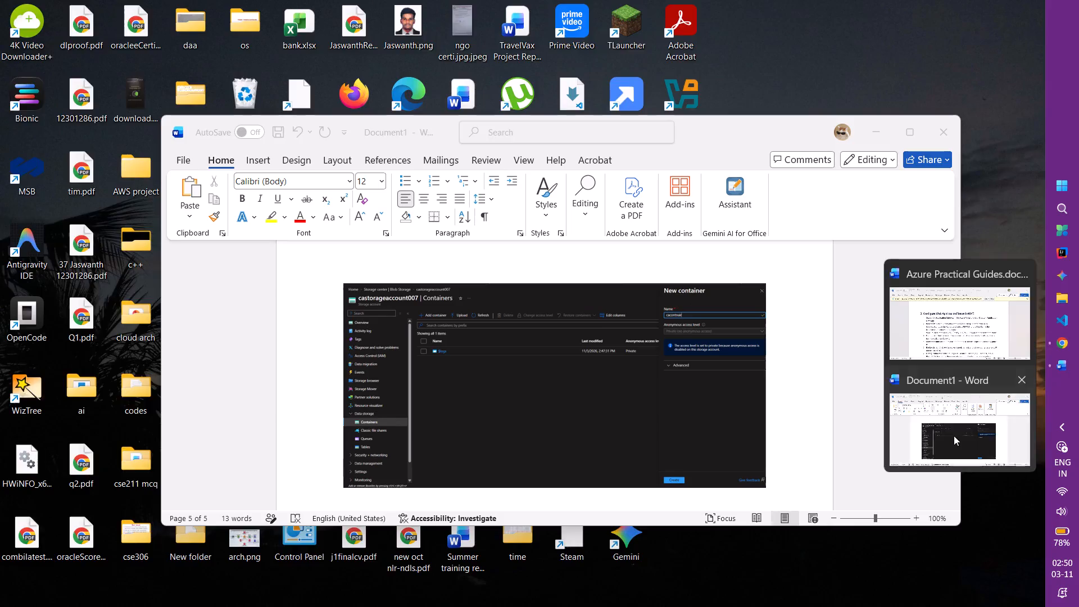
pyautogui.press('Return')
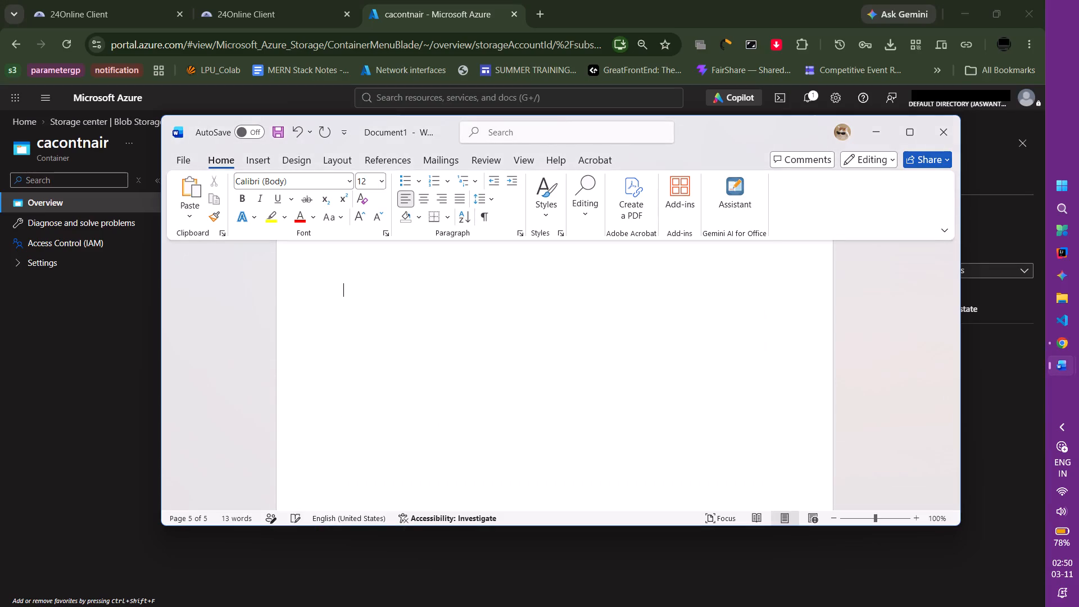
pyautogui.hotkey('ctrl', 'v')
pyautogui.scroll(2, 790, 496)
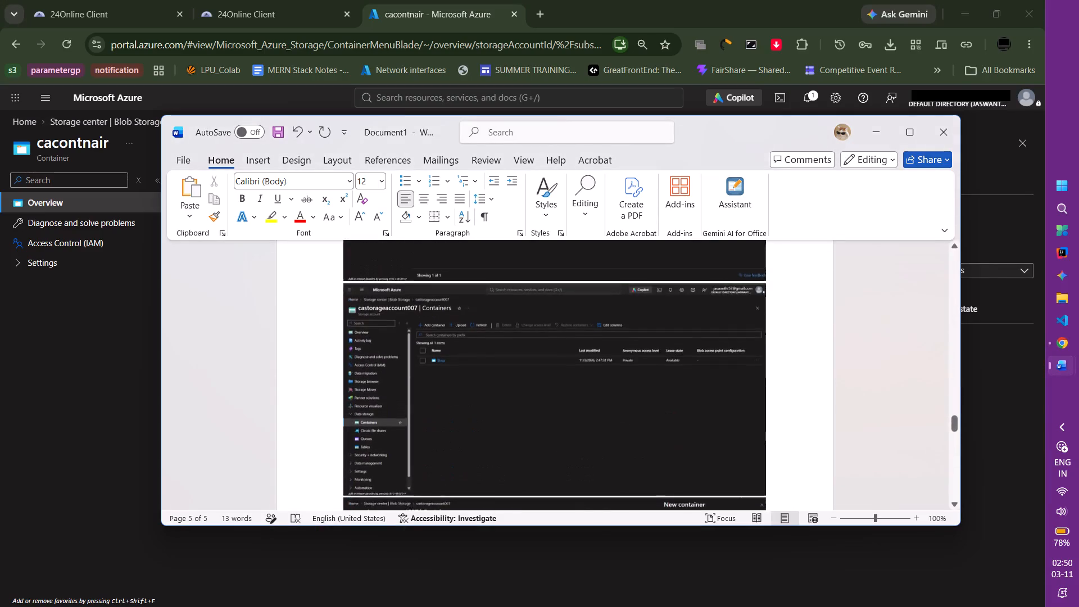
pyautogui.hotkey('alt', 'Tab')
# Upload club logo.png from the Important docmunts folder to the cacontnair container and close the upload form.
pyautogui.click(270, 187)
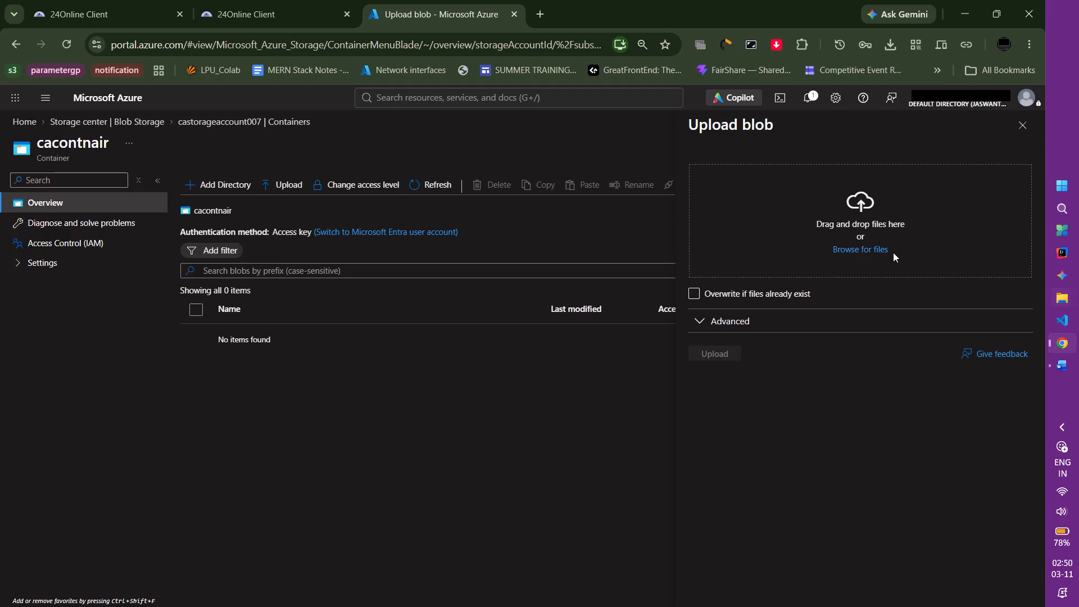
pyautogui.click(876, 250)
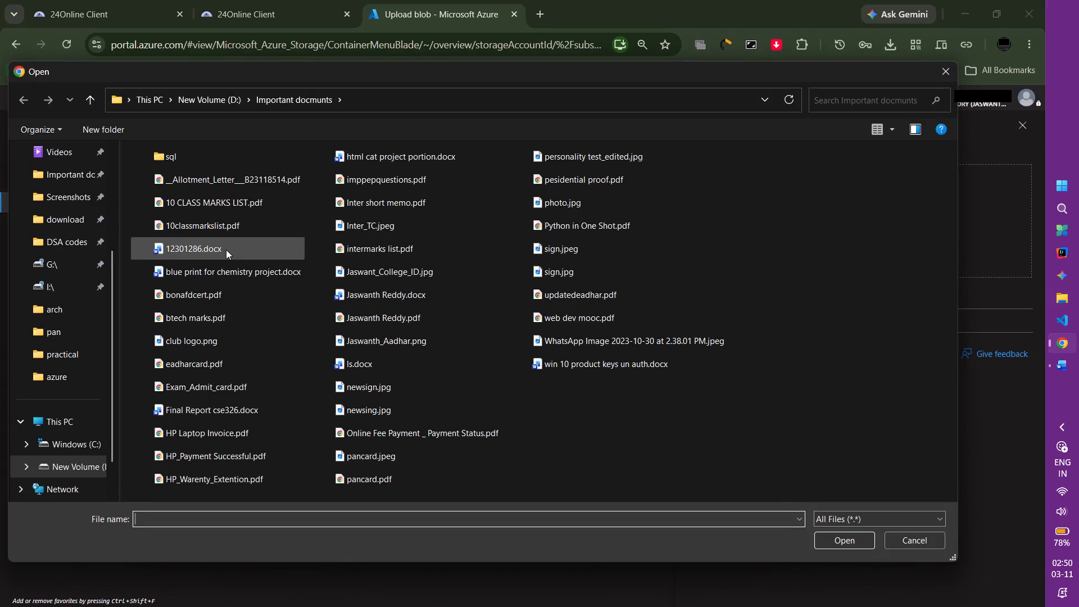
pyautogui.click(216, 346)
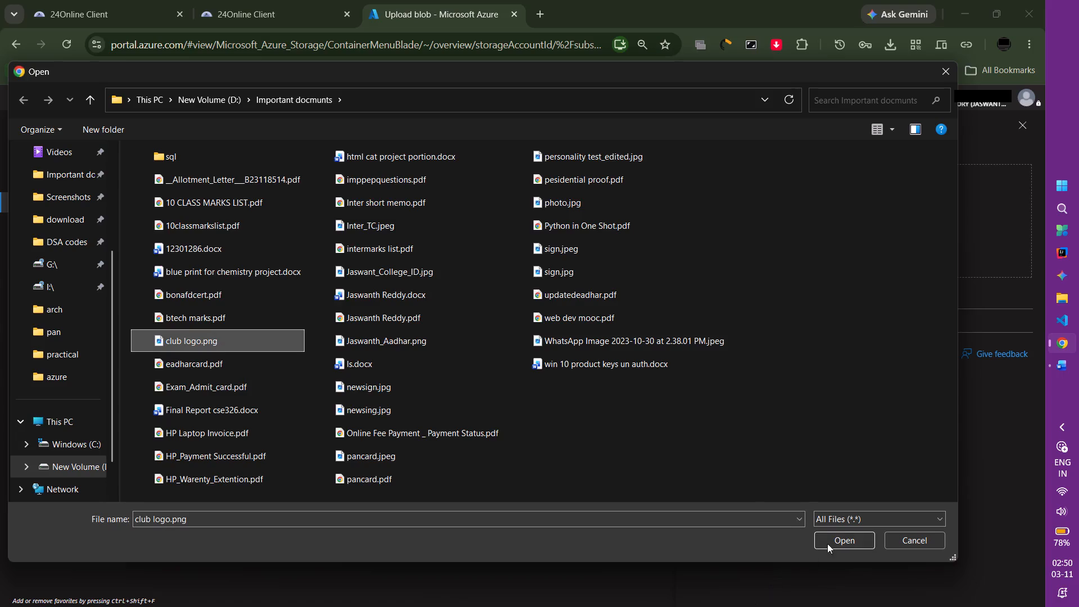
pyautogui.click(841, 540)
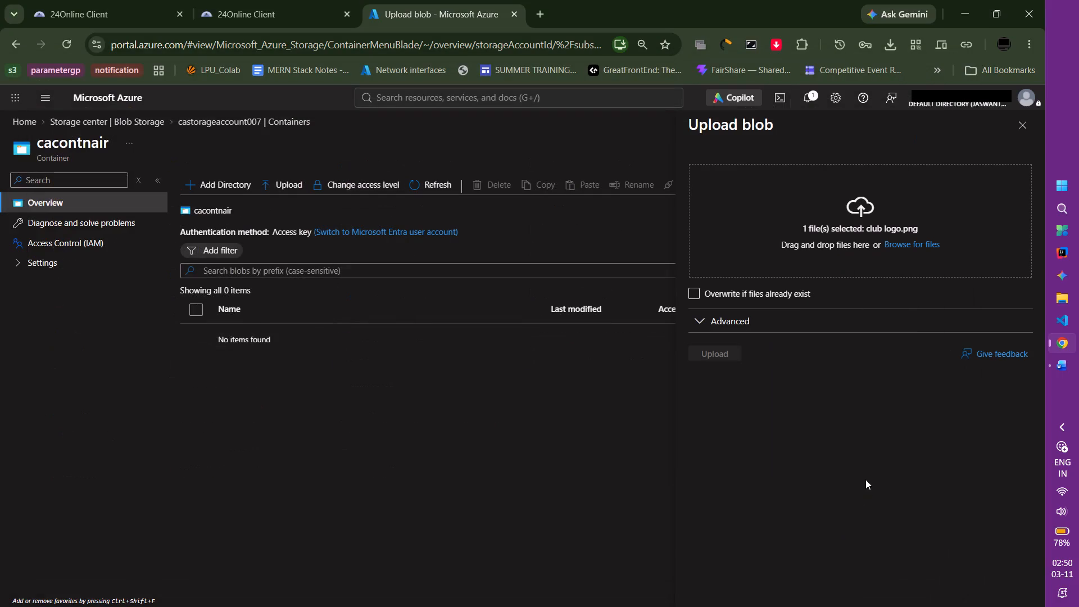
pyautogui.click(732, 353)
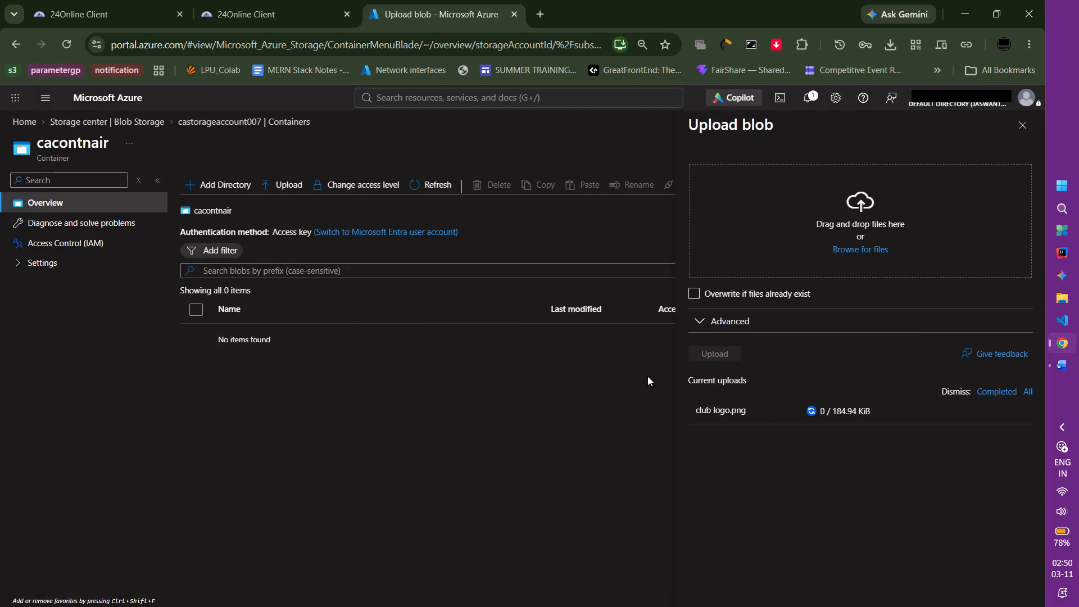
pyautogui.click(468, 418)
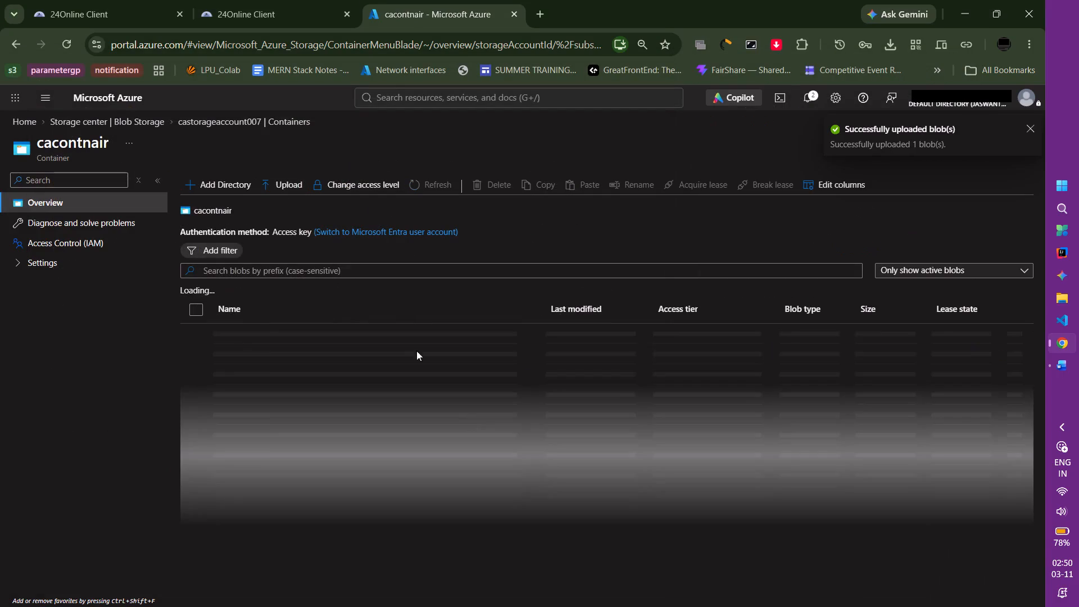
# Capture the cacontnair page listing club logo.png, paste the screenshot below the empty container image in Word, and return to Chrome.
pyautogui.press('Print')
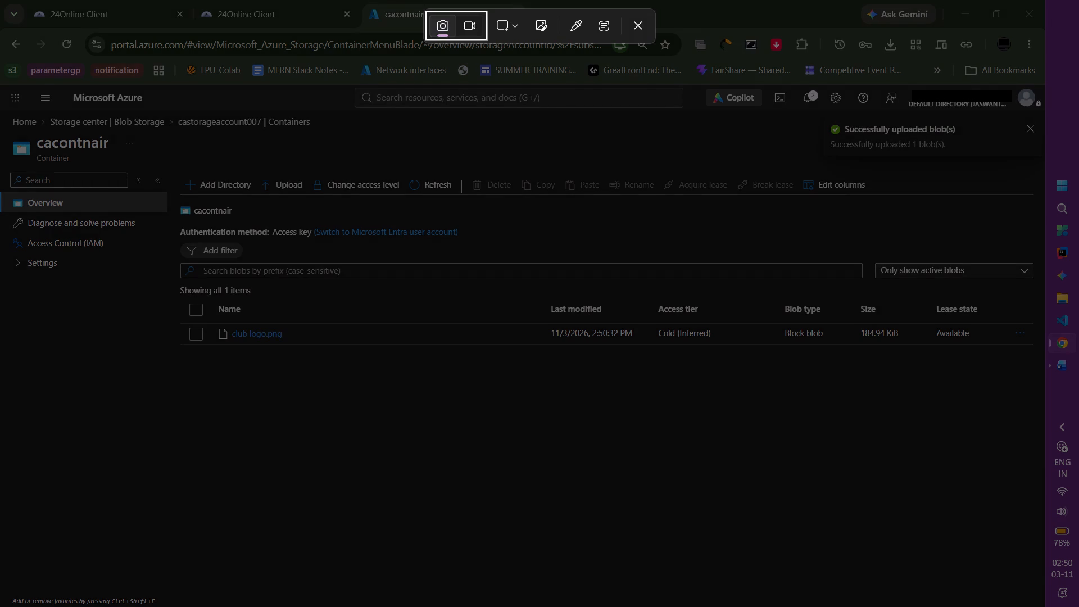
pyautogui.moveTo(0, 76); pyautogui.dragTo(1078, 606)
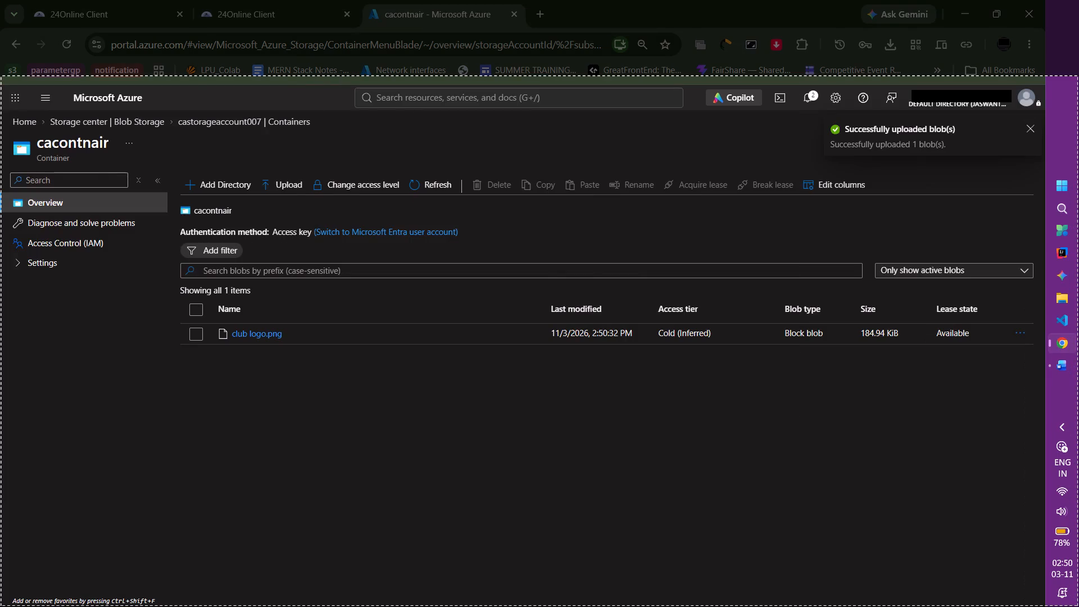
pyautogui.moveTo(1078, 606); pyautogui.dragTo(1048, 606)
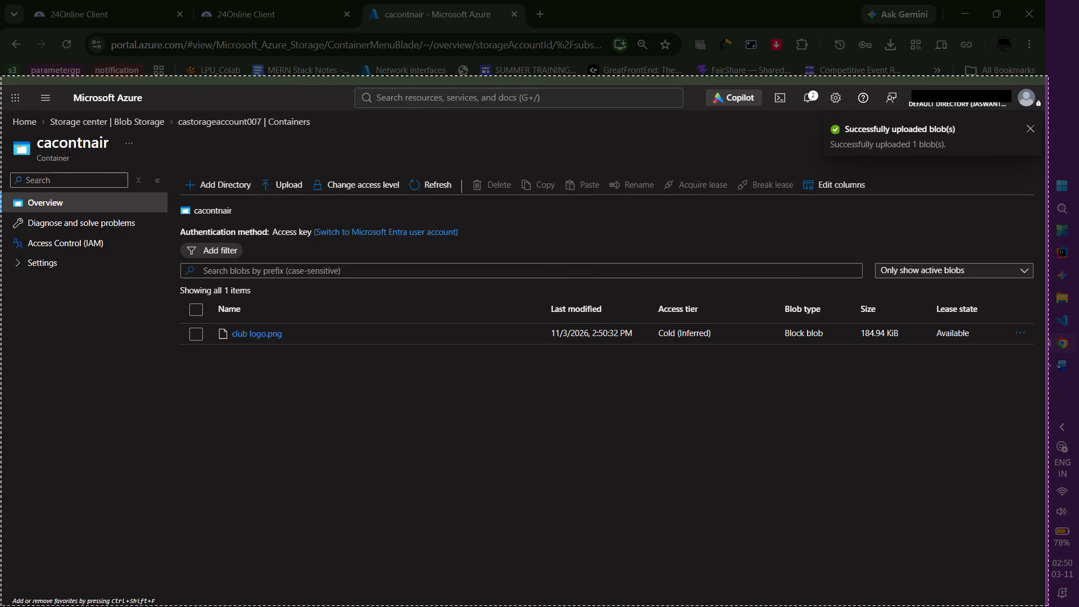
pyautogui.moveTo(1048, 606); pyautogui.dragTo(1045, 606)
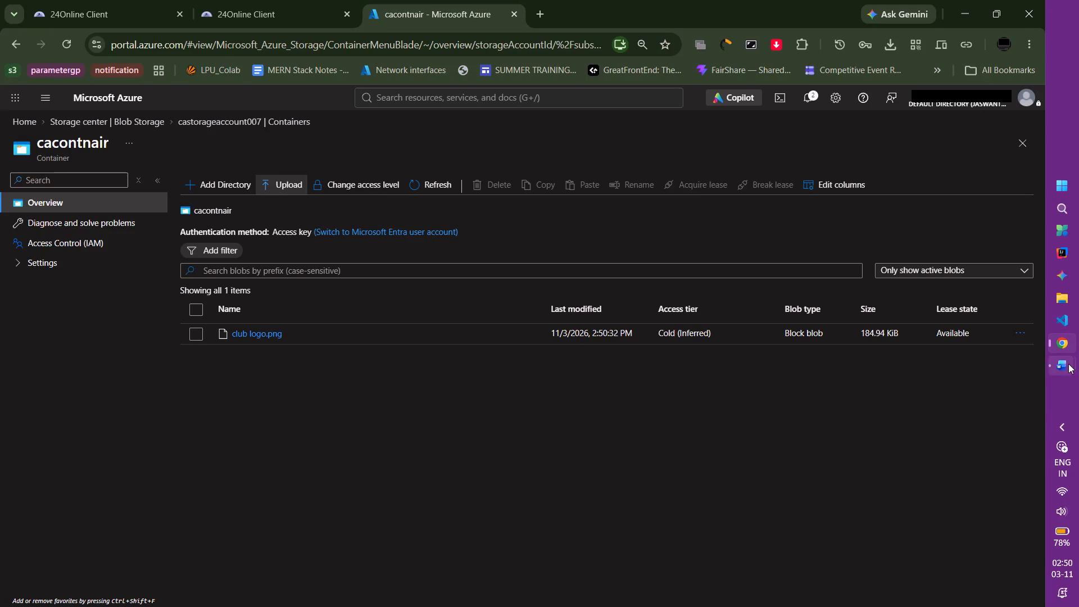
pyautogui.click(998, 431)
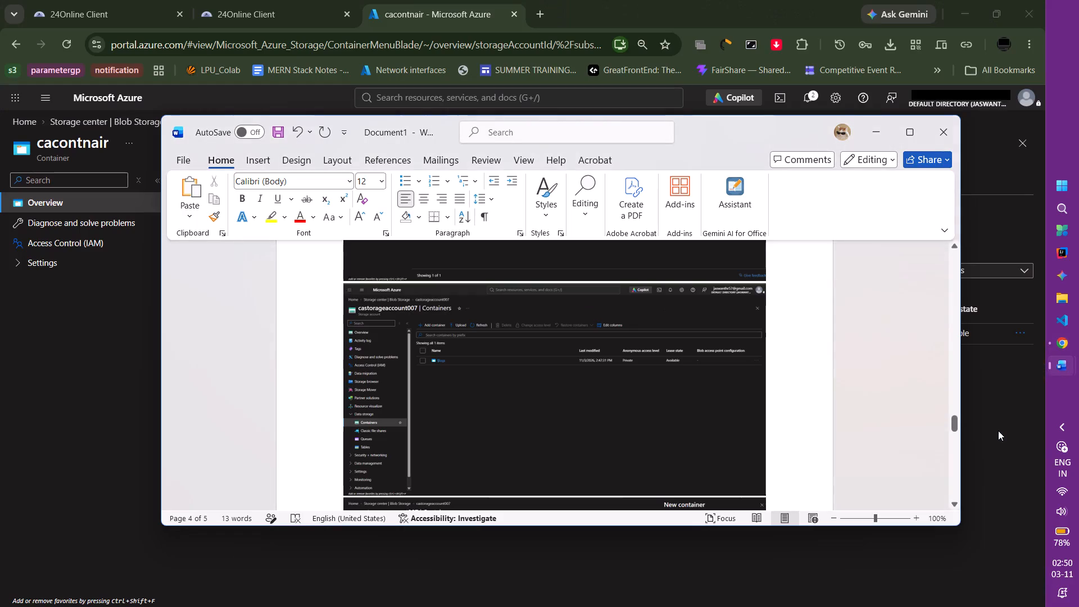
pyautogui.hotkey('ctrl', 'v')
pyautogui.click(1012, 455)
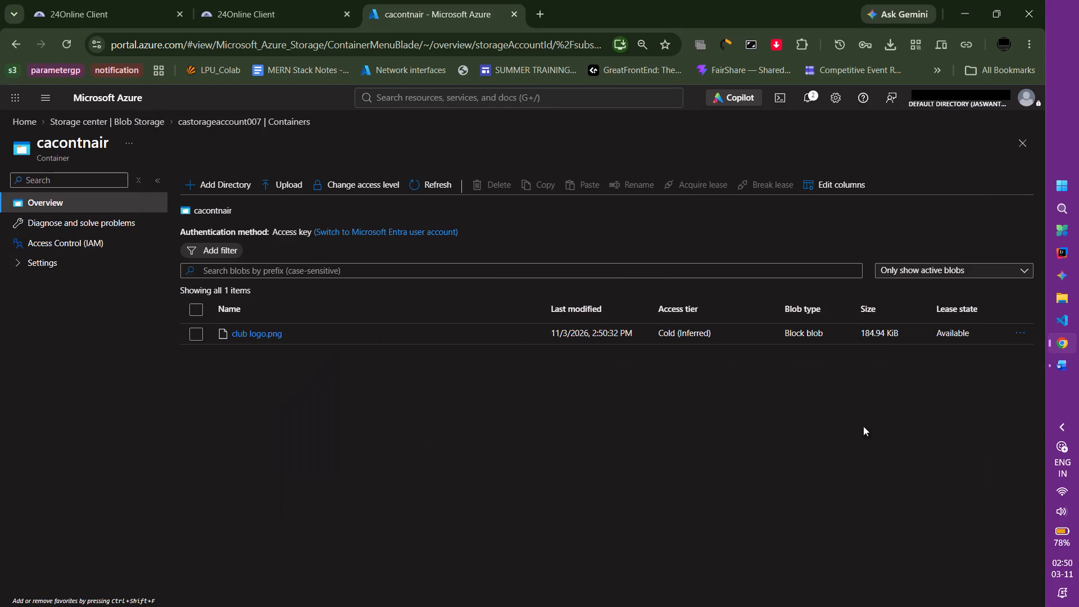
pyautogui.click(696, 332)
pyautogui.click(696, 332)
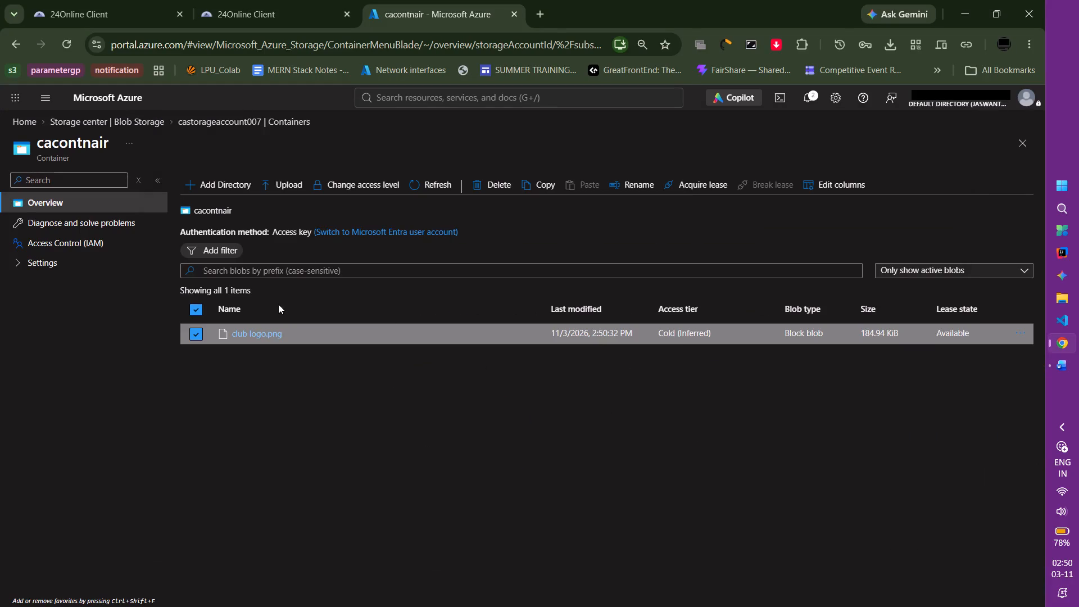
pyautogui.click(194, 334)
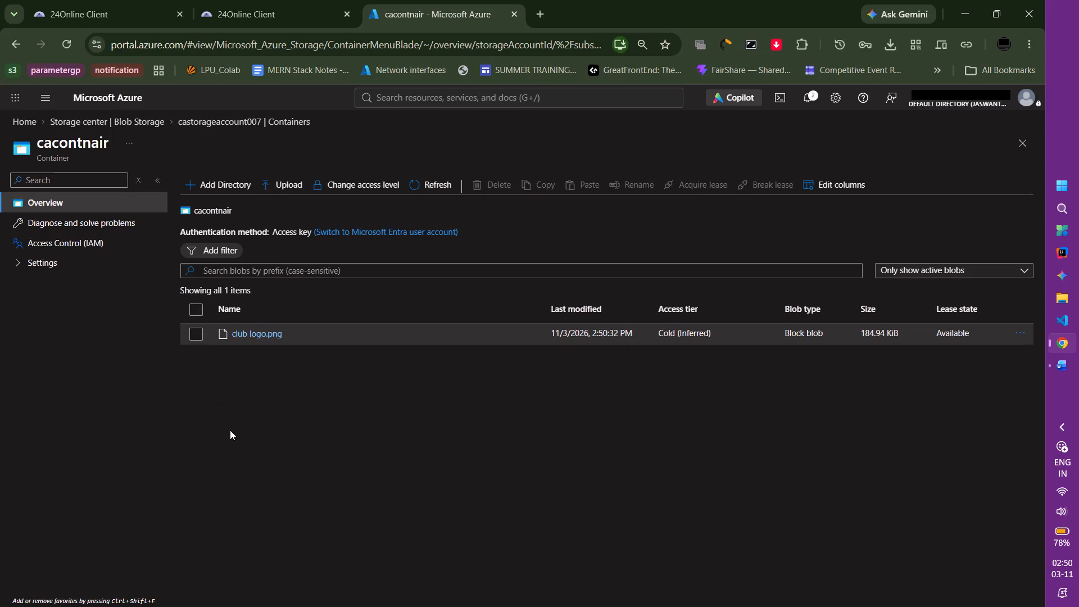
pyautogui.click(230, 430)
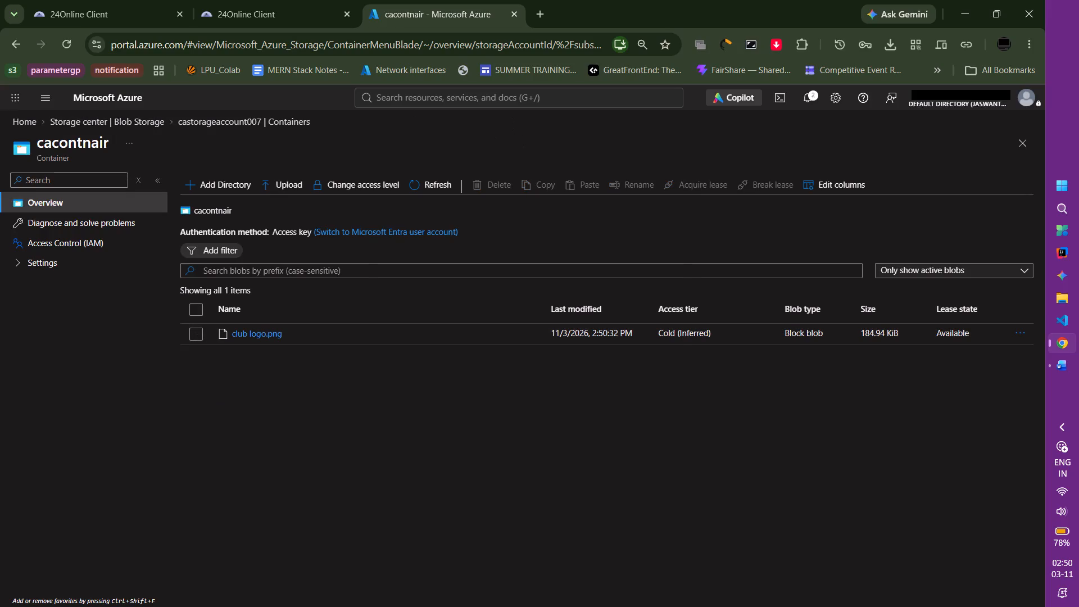
# Search the Azure services for "vir" and open the Virtual networks list.
pyautogui.click(509, 101)
pyautogui.write('vir')
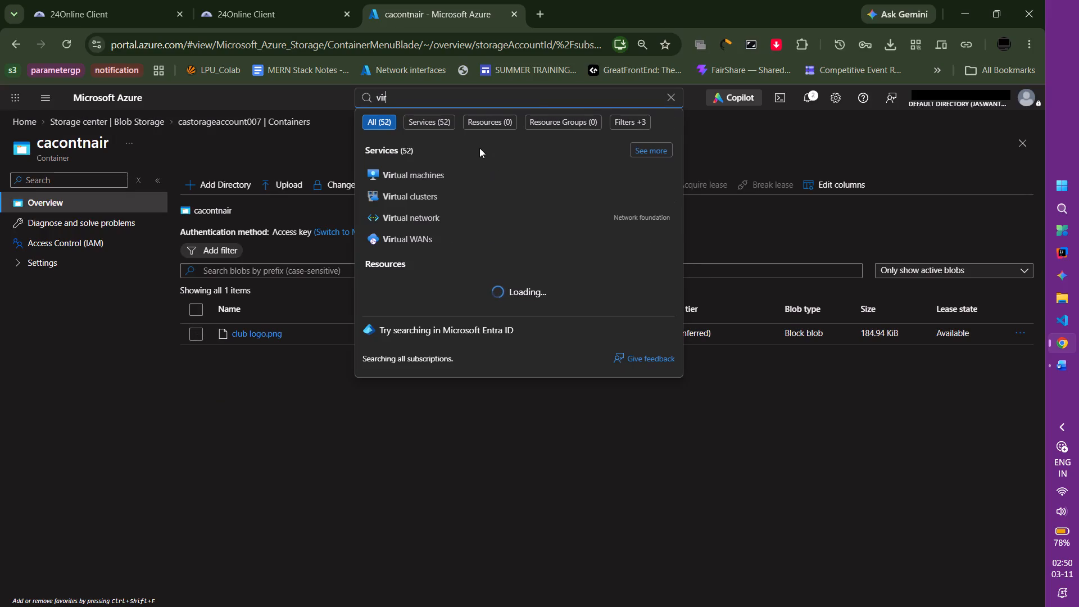
pyautogui.click(436, 212)
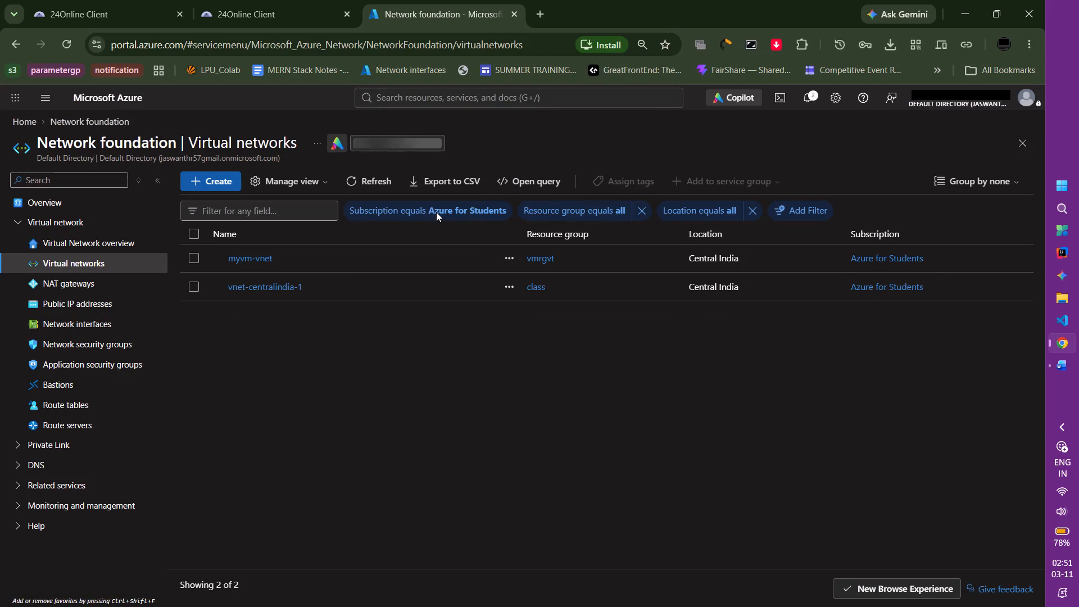
pyautogui.click(53, 443)
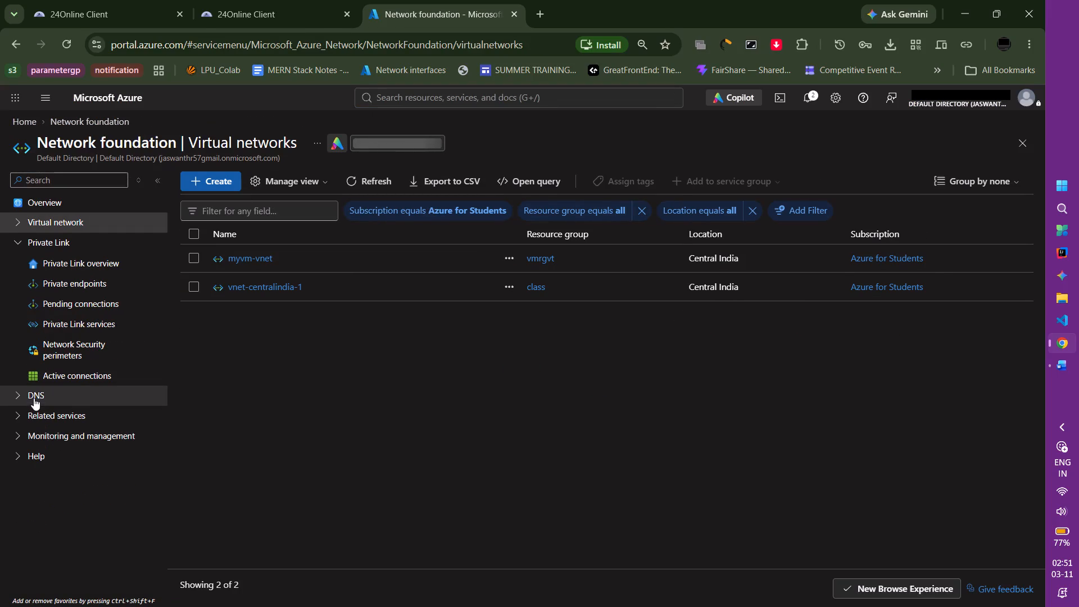
# Open the virtual network myvm-vnet and delete it, confirming the deletion.
pyautogui.click(264, 259)
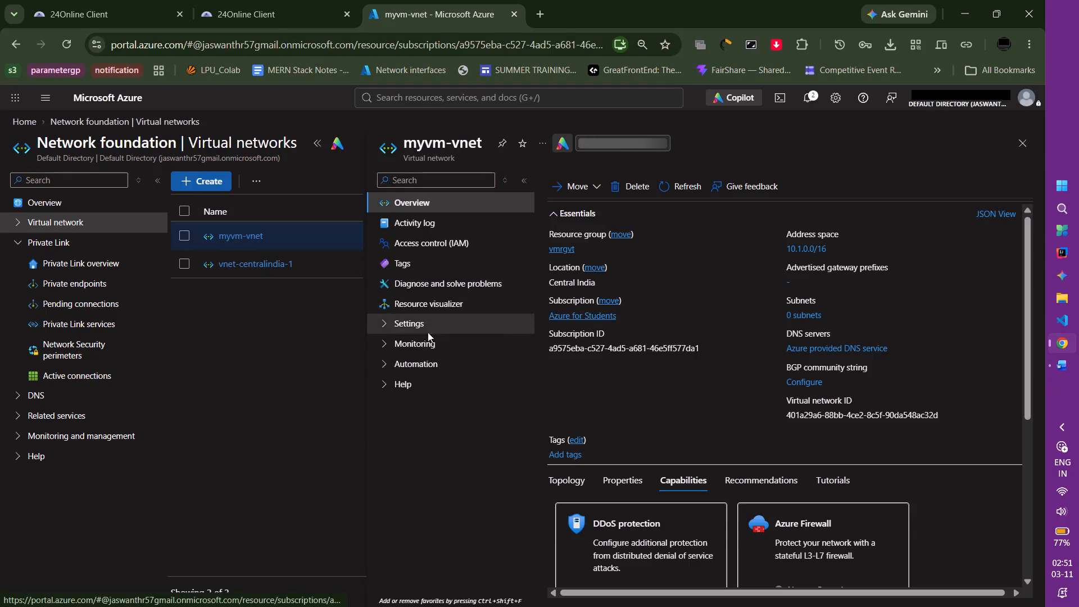
pyautogui.click(641, 193)
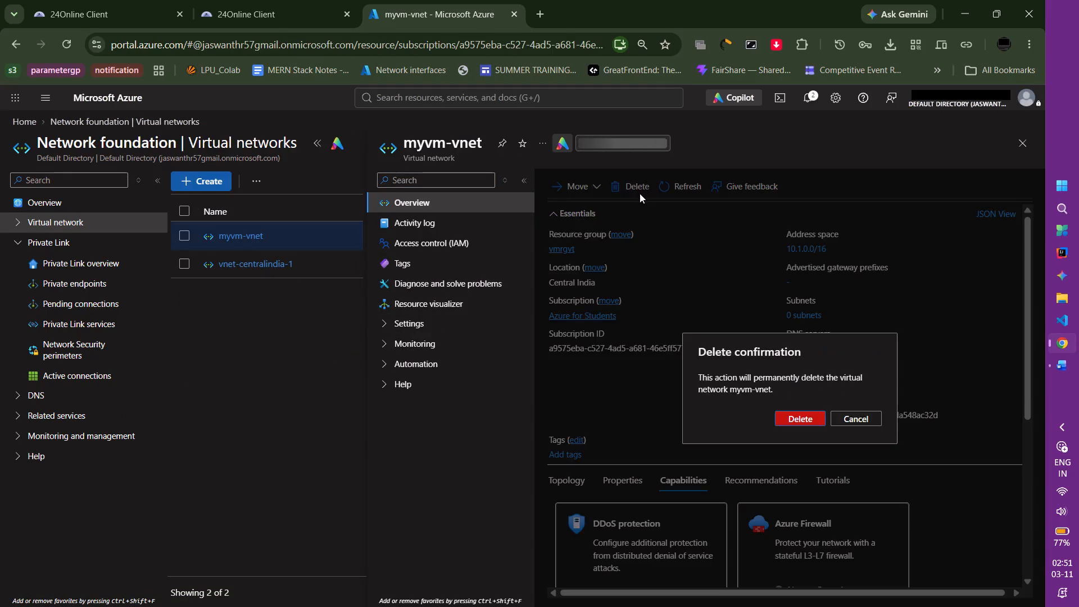
pyautogui.click(789, 413)
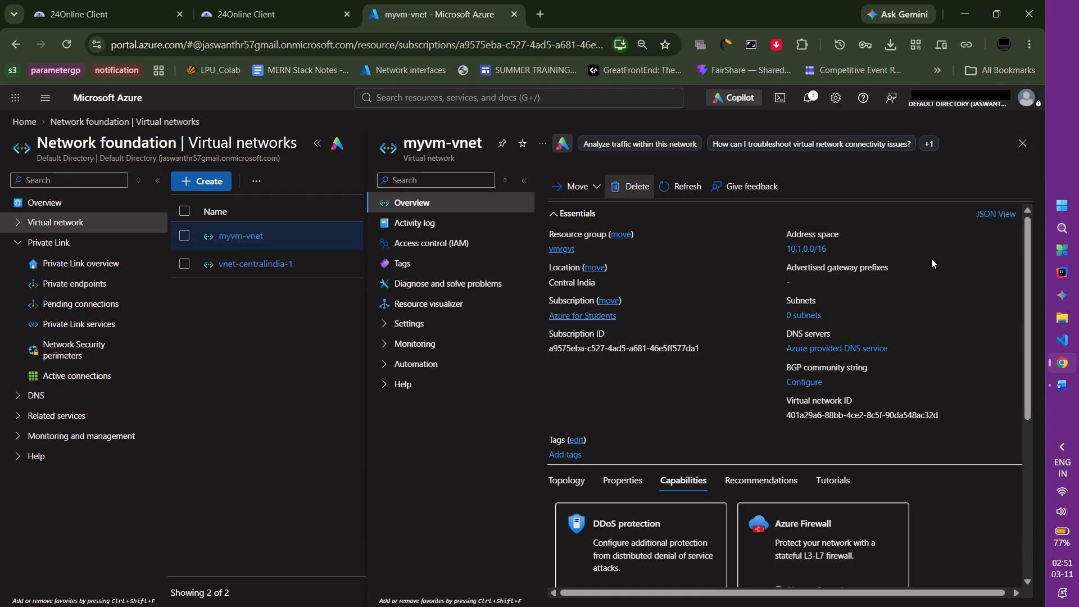
# Start creating a new virtual network from the Virtual networks list and name it cavn.
pyautogui.click(280, 447)
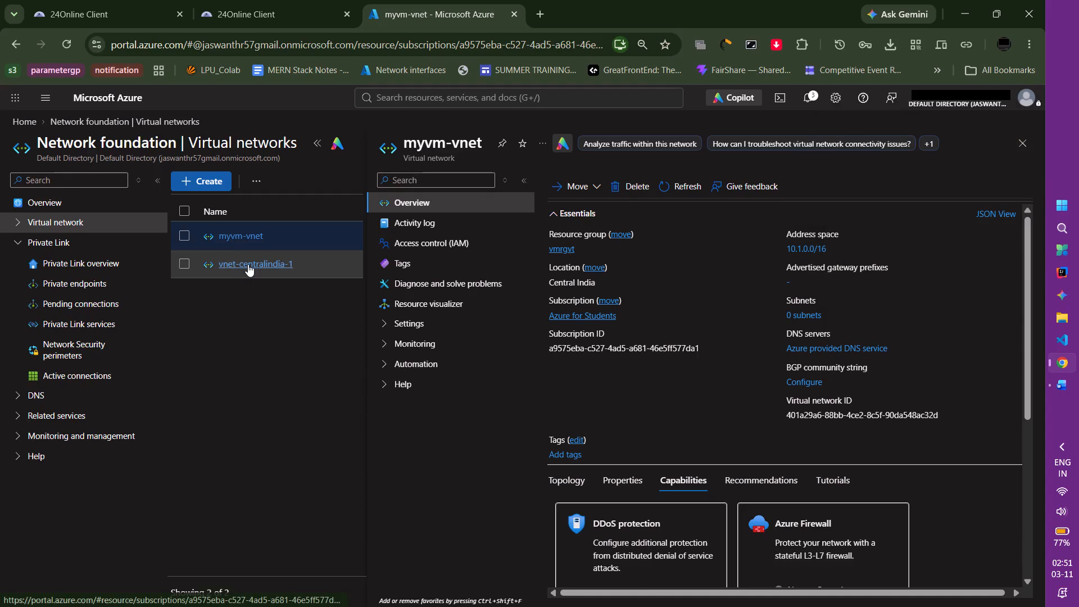
pyautogui.click(191, 188)
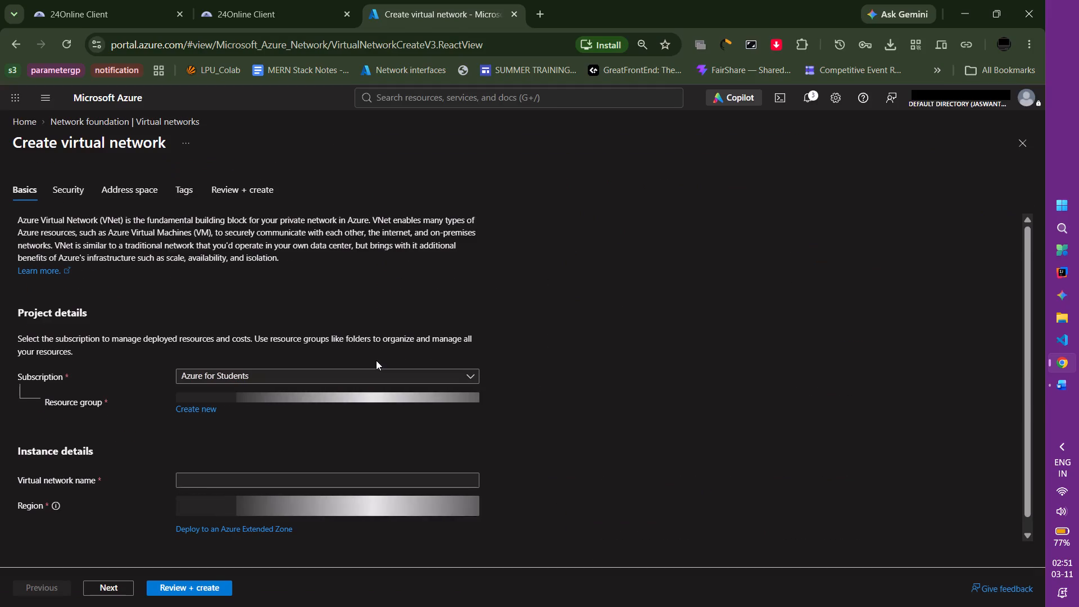
pyautogui.scroll(-1, 343, 433)
pyautogui.click(312, 469)
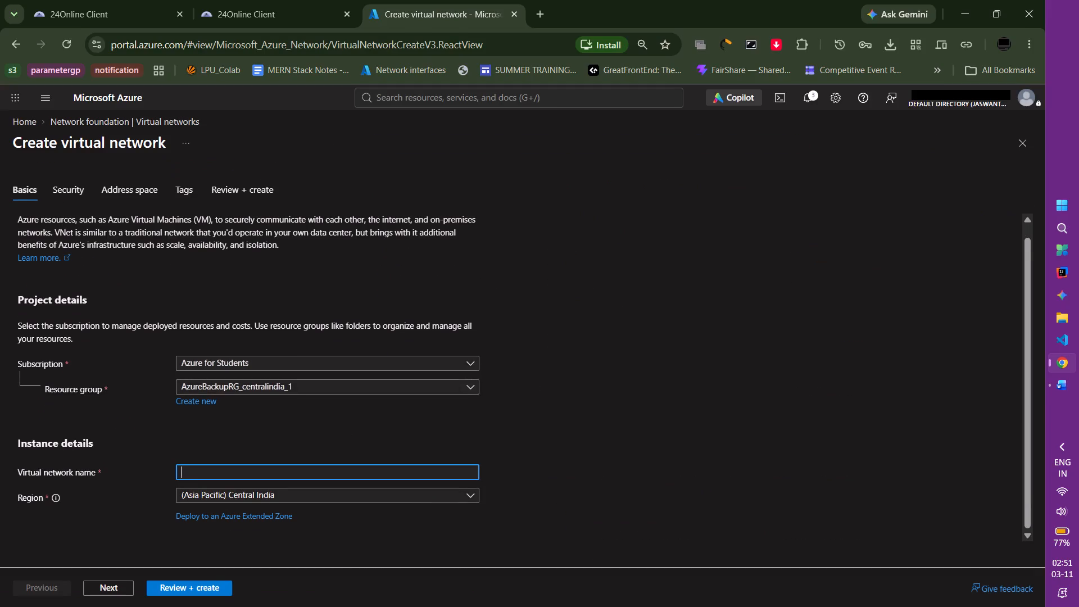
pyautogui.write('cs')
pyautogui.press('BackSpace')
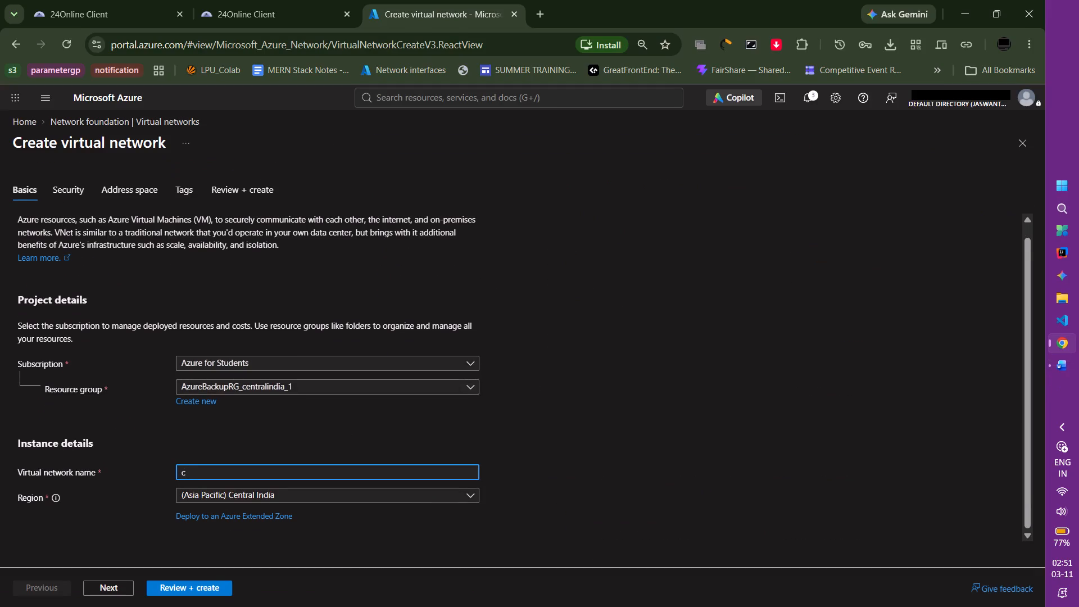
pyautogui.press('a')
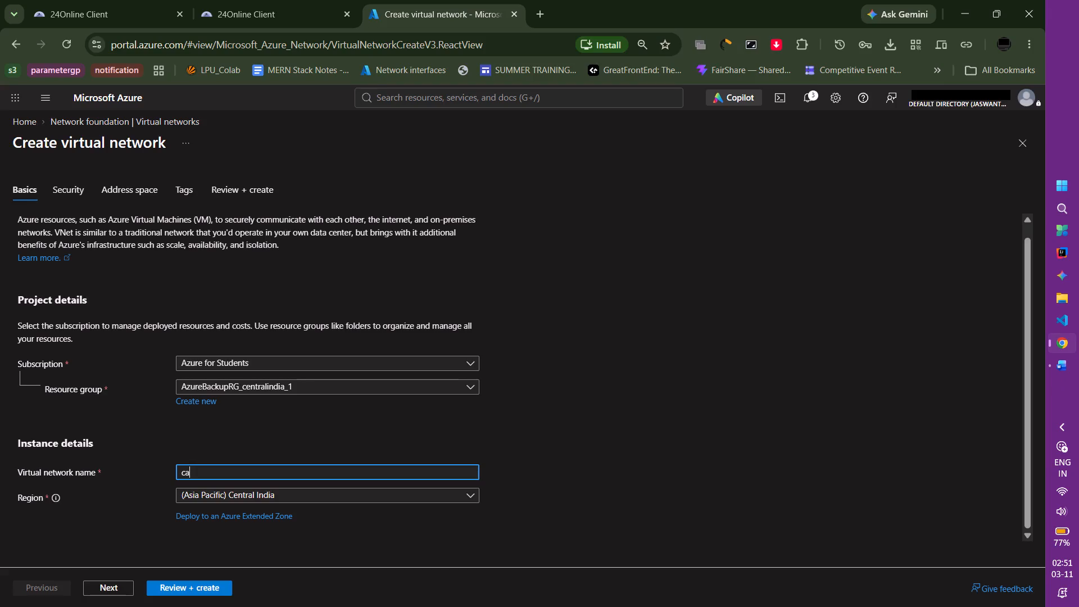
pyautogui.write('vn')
# Capture the virtual network Basics page, paste the screenshot below the container image in Word, and return to Chrome.
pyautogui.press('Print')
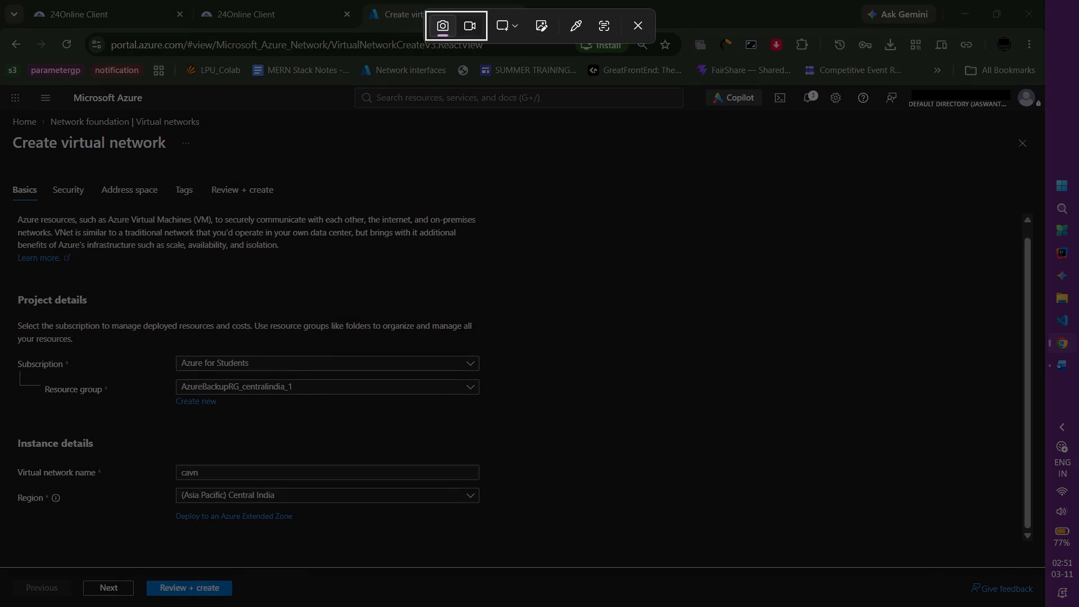
pyautogui.moveTo(0, 80); pyautogui.dragTo(1042, 593)
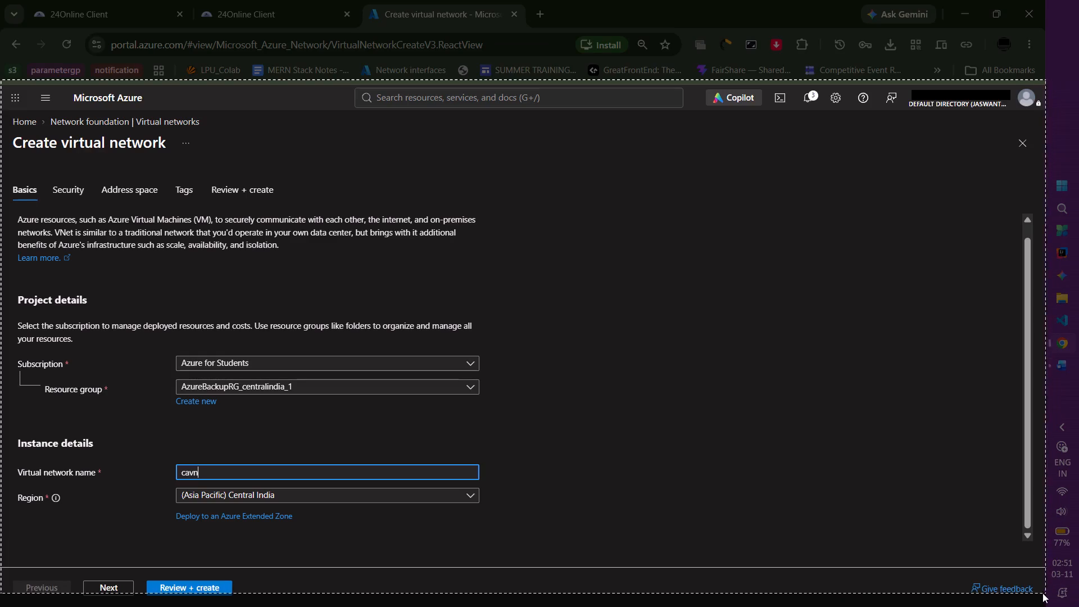
pyautogui.moveTo(1042, 593); pyautogui.dragTo(1049, 606)
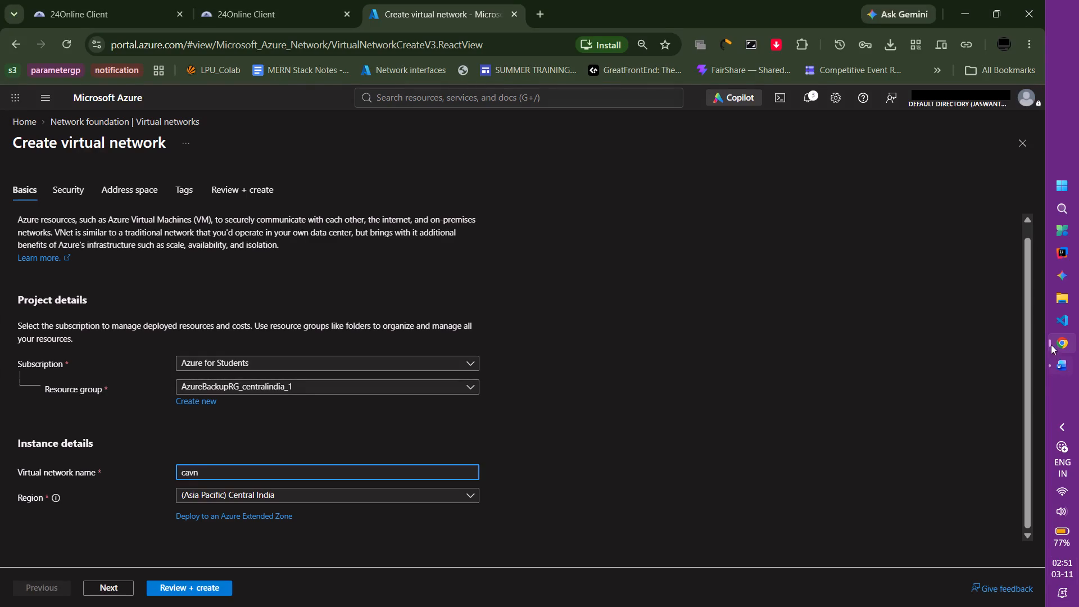
pyautogui.click(1057, 369)
pyautogui.click(999, 405)
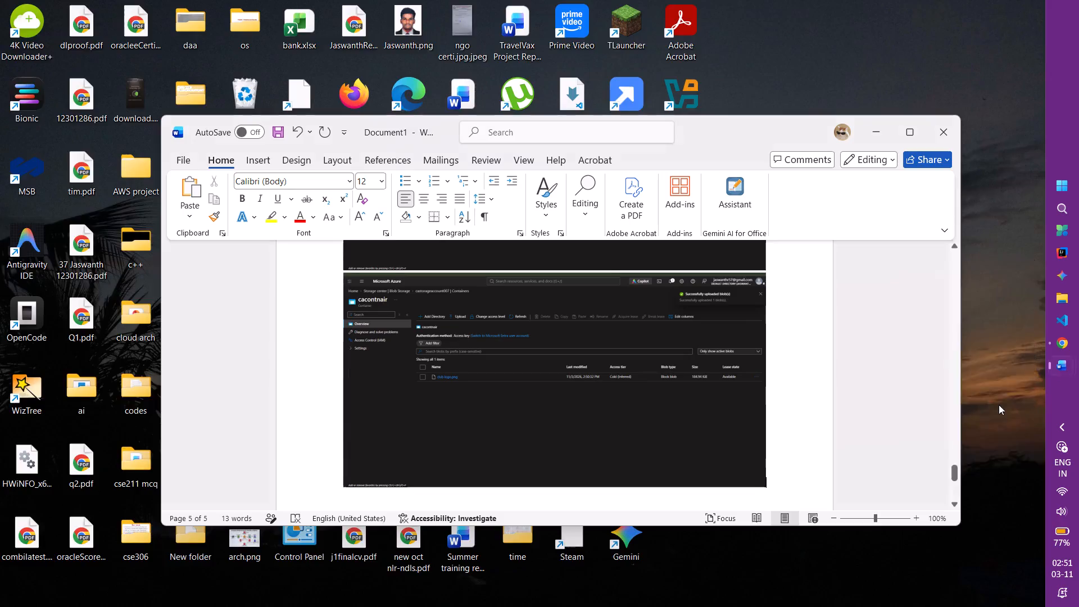
pyautogui.hotkey('ctrl', 'v')
pyautogui.click(987, 434)
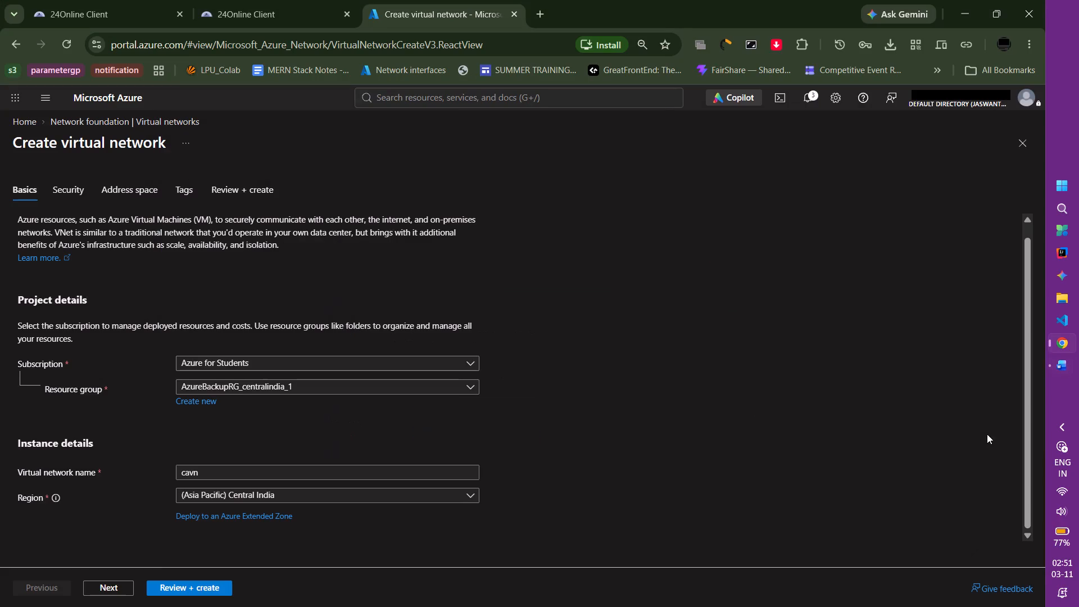
# Proceed to the cavn network's address space, rename its default subnet as vm, and save the subnet.
pyautogui.click(107, 583)
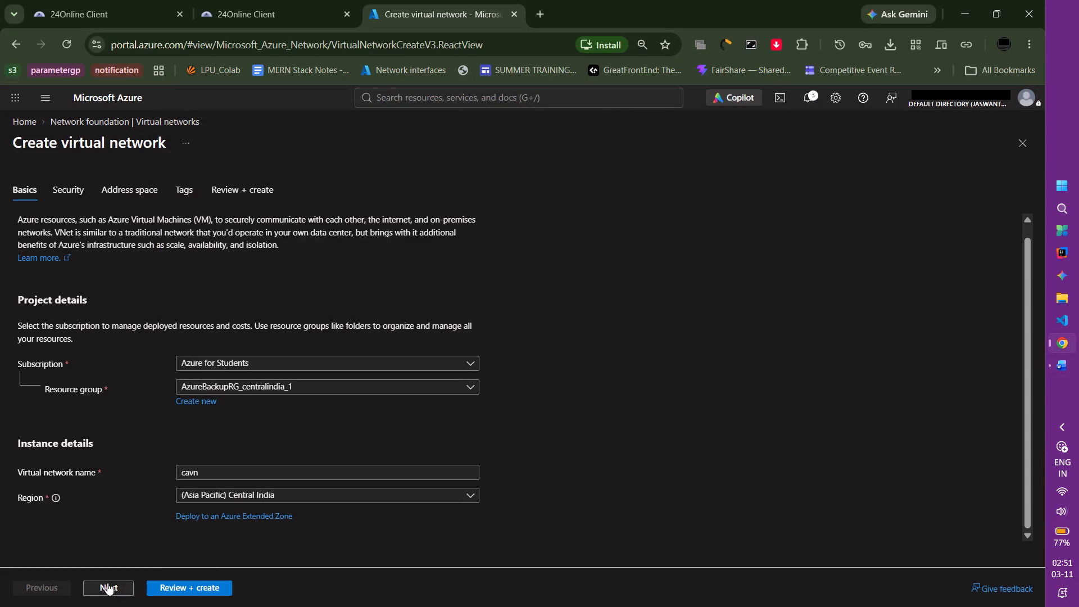
pyautogui.click(107, 584)
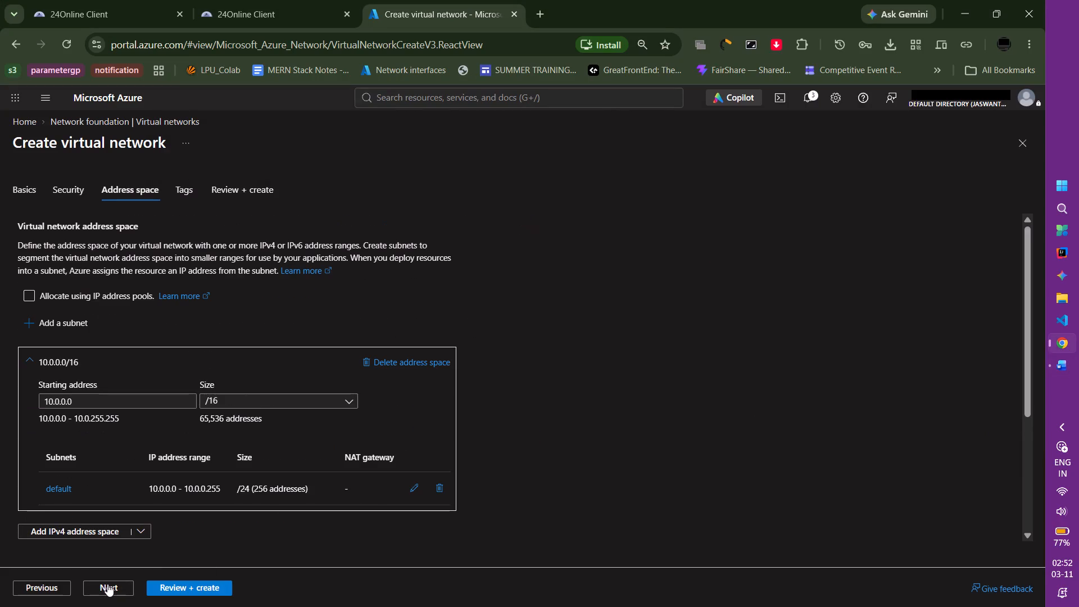
pyautogui.click(414, 487)
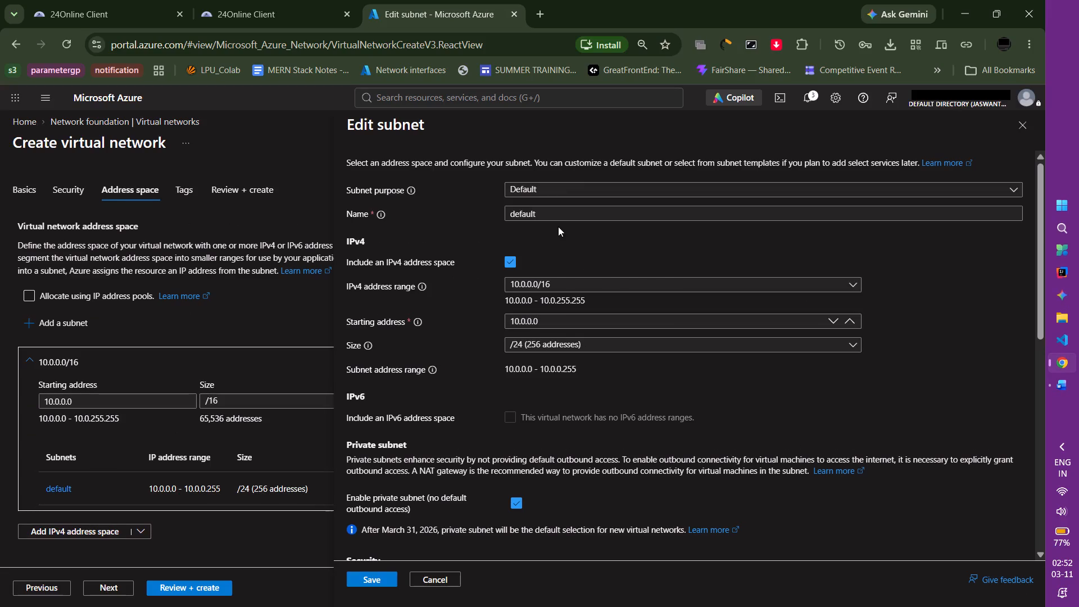
pyautogui.doubleClick(554, 208)
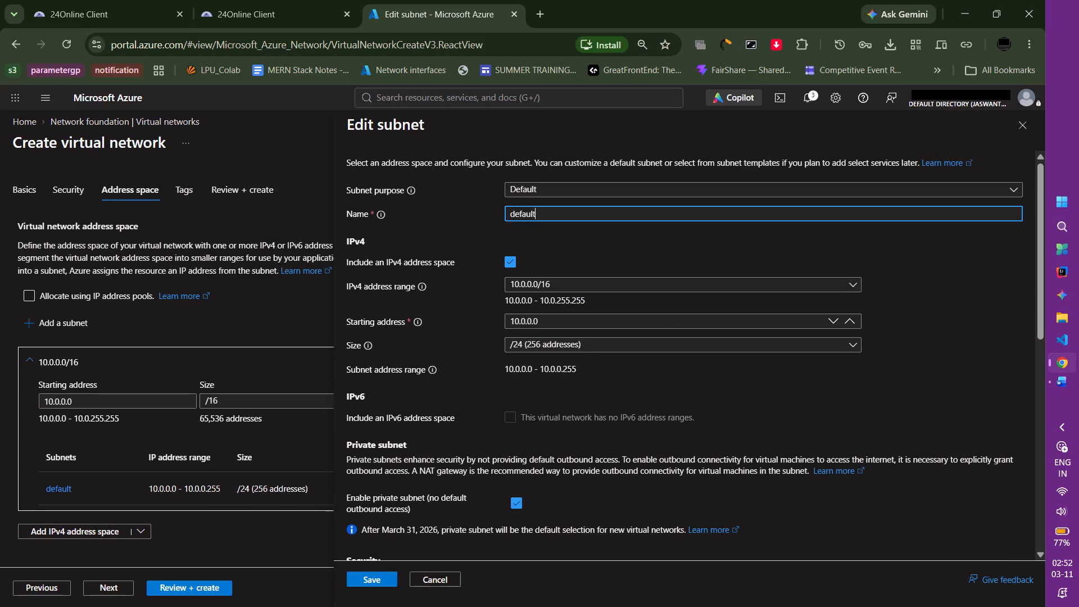
pyautogui.press('BackSpace')
pyautogui.press('BackSpace')
pyautogui.press('BackSpace')
pyautogui.write('vm')
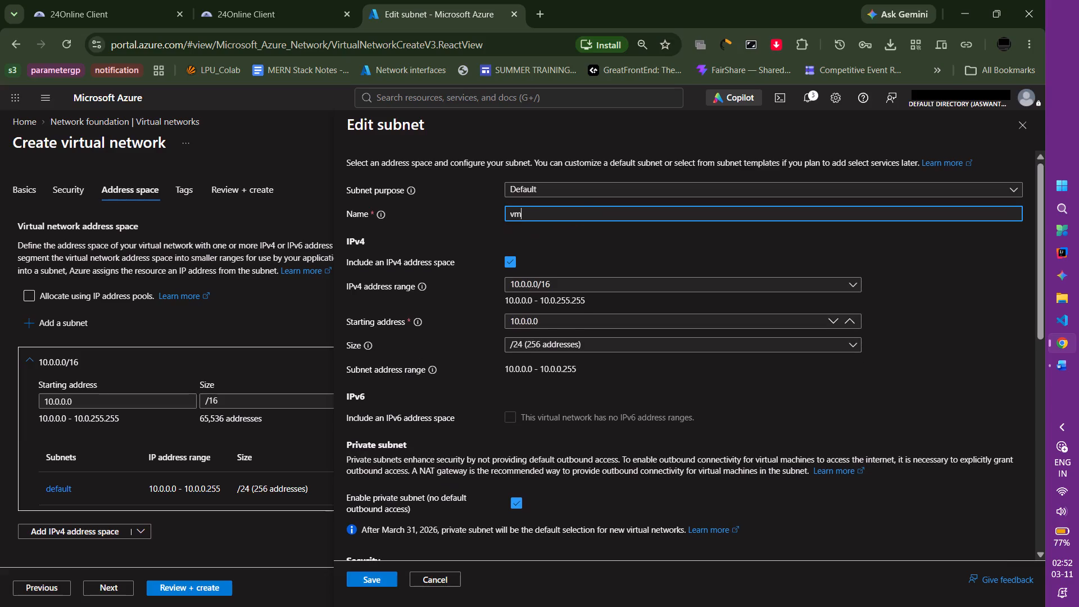
pyautogui.click(584, 186)
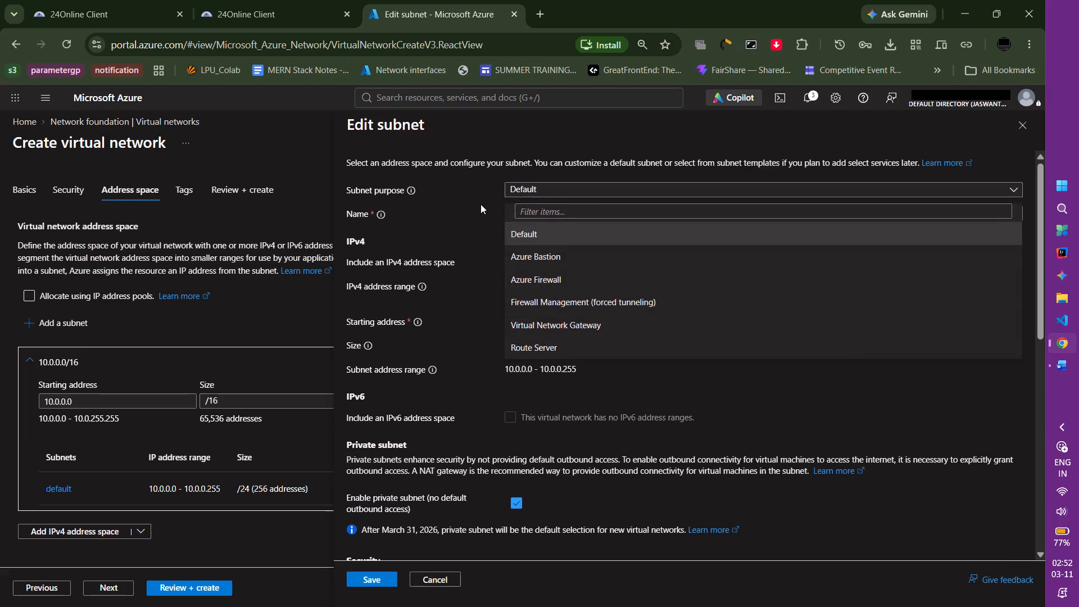
pyautogui.click(445, 209)
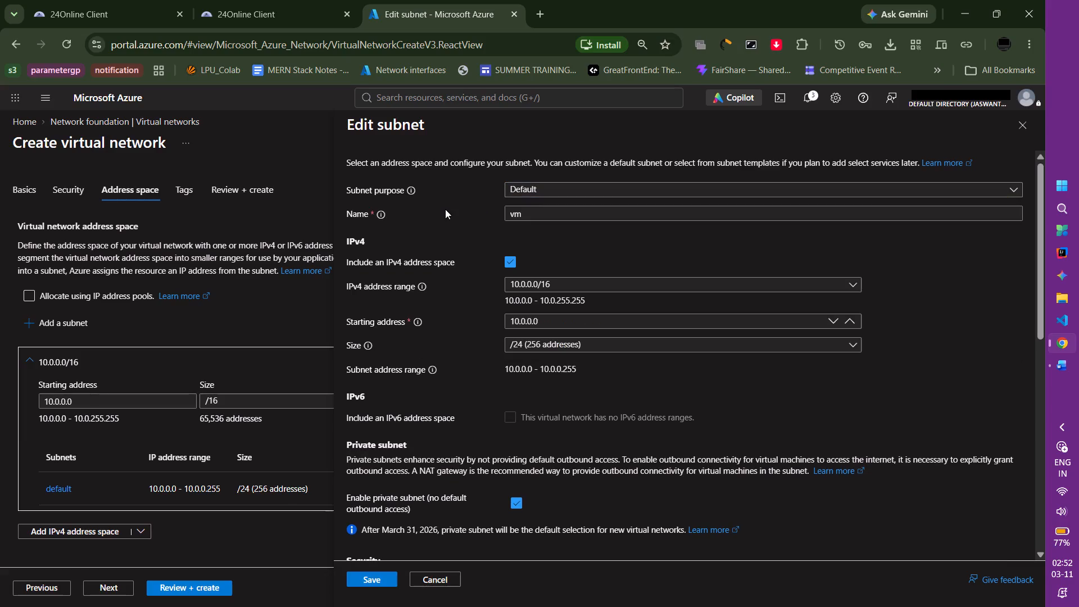
pyautogui.click(377, 573)
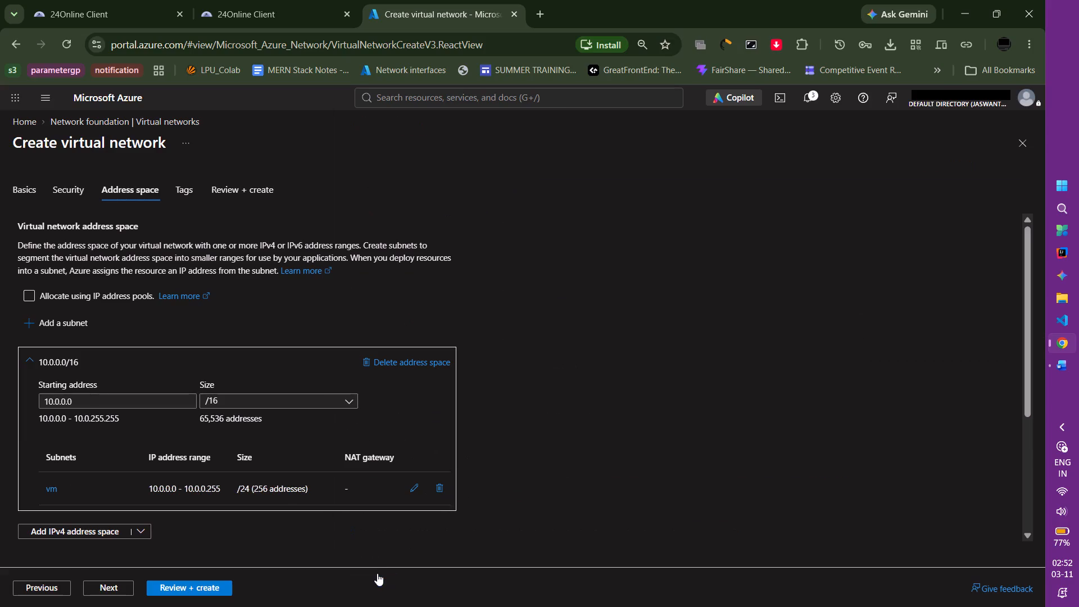
# Capture the address space page with the vm subnet, paste the screenshot into Document1 in Word, and return to Chrome.
pyautogui.press('Print')
pyautogui.moveTo(0, 75); pyautogui.dragTo(899, 606)
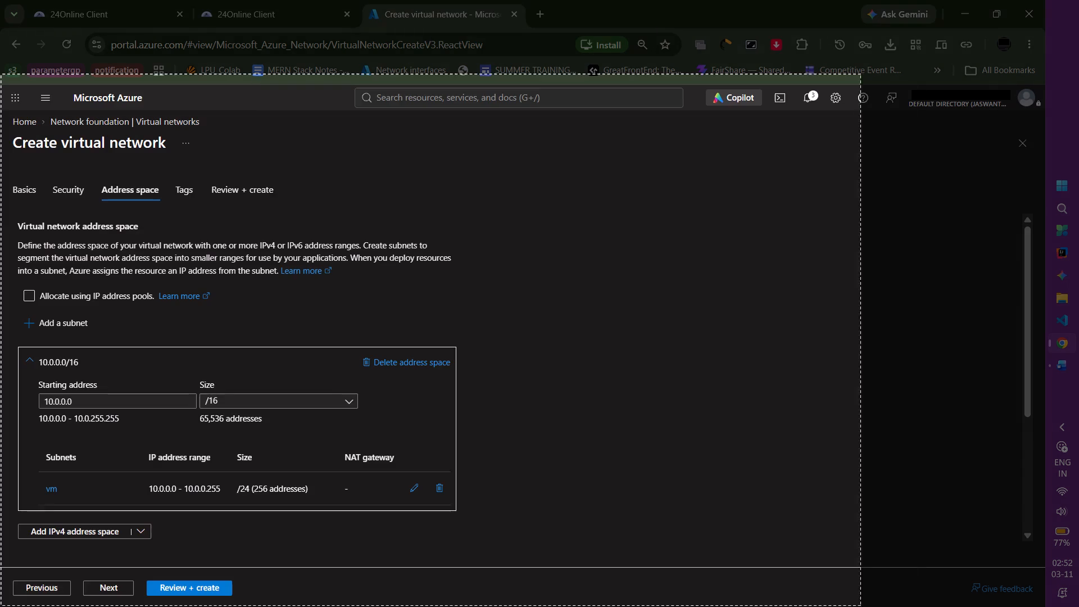
pyautogui.moveTo(899, 606); pyautogui.dragTo(1045, 606)
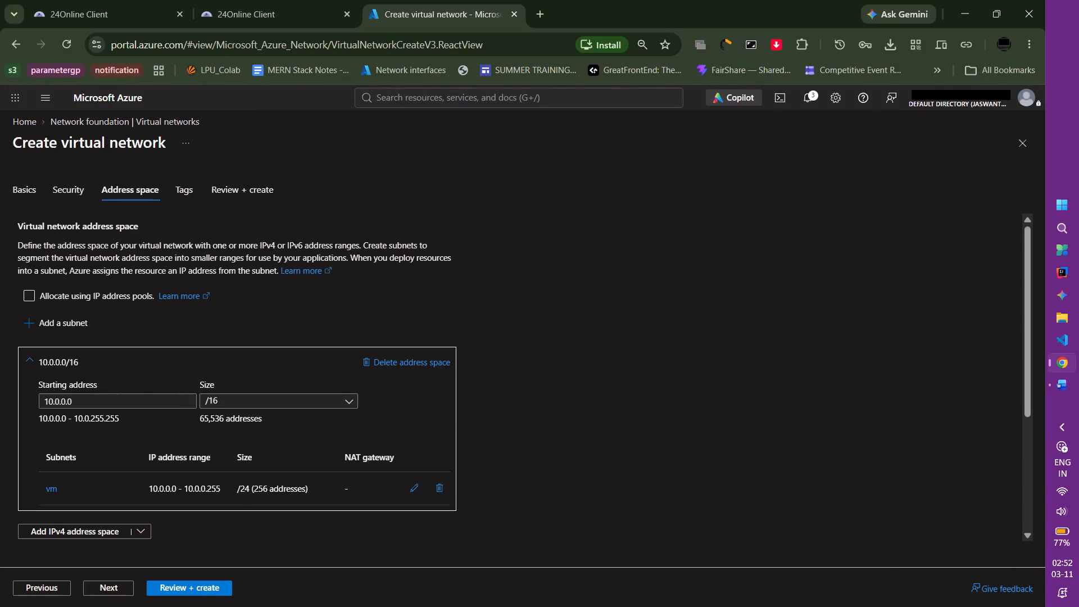
pyautogui.click(1058, 363)
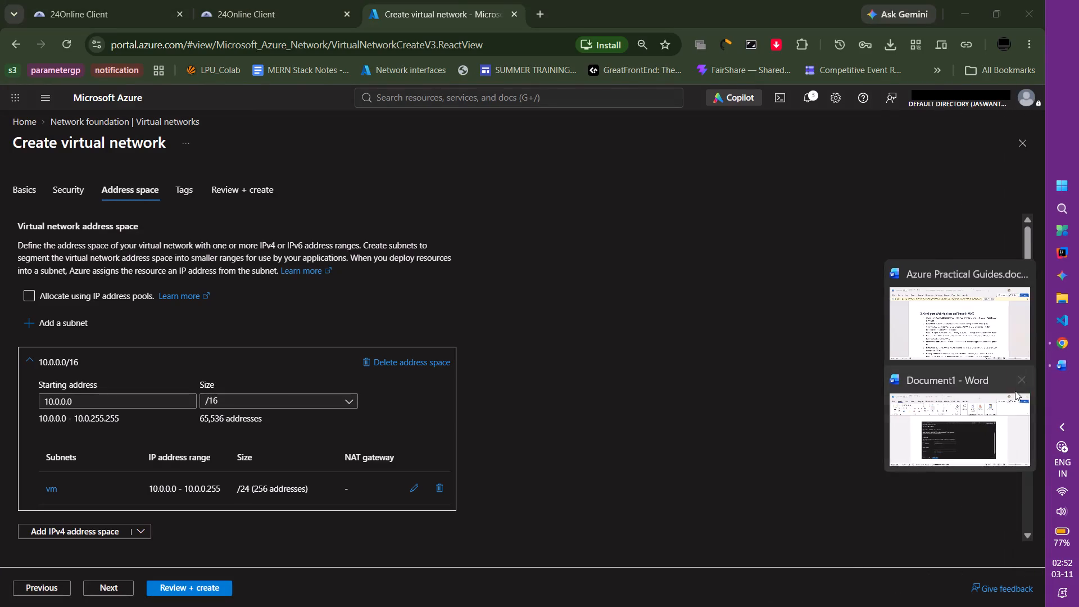
pyautogui.click(986, 417)
pyautogui.hotkey('ctrl', 'v')
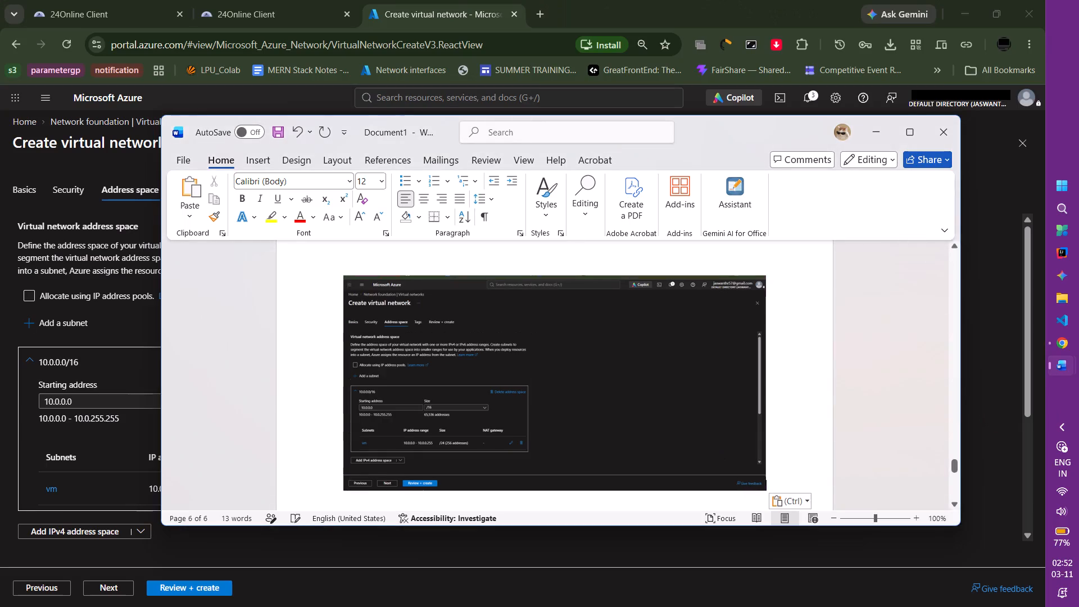
pyautogui.click(1002, 433)
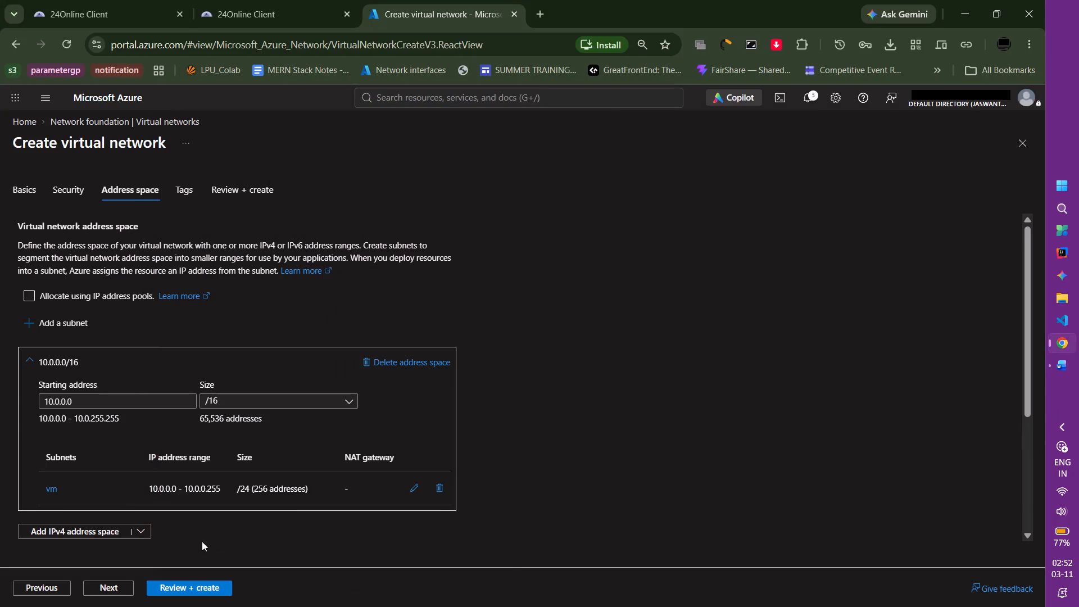
# Leave the virtual network creation form, search Azure for "network s", and open the Network security groups list.
pyautogui.click(115, 585)
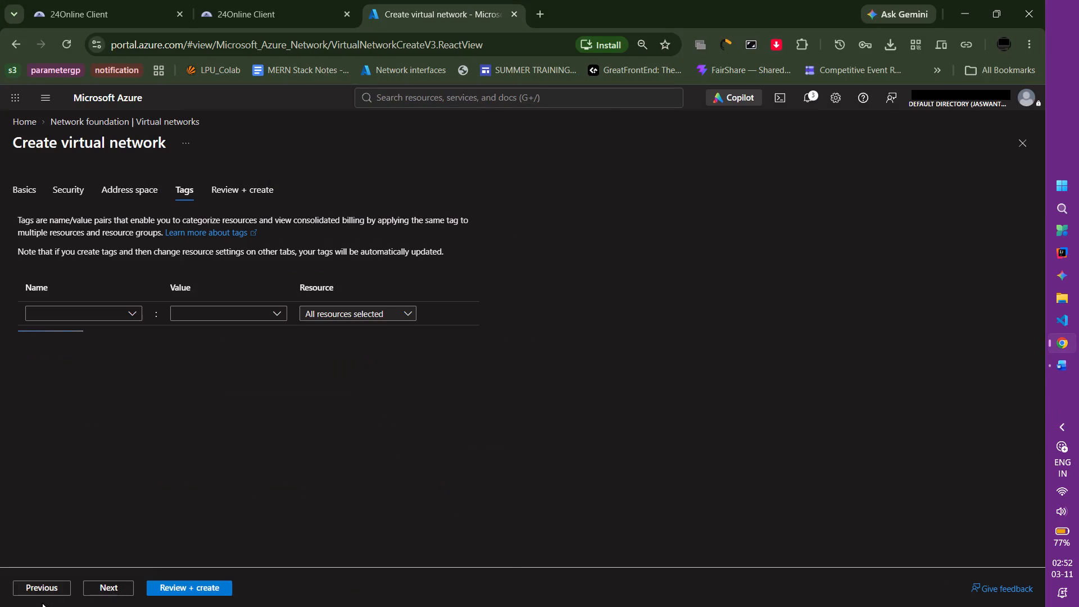
pyautogui.click(15, 47)
pyautogui.click(15, 47)
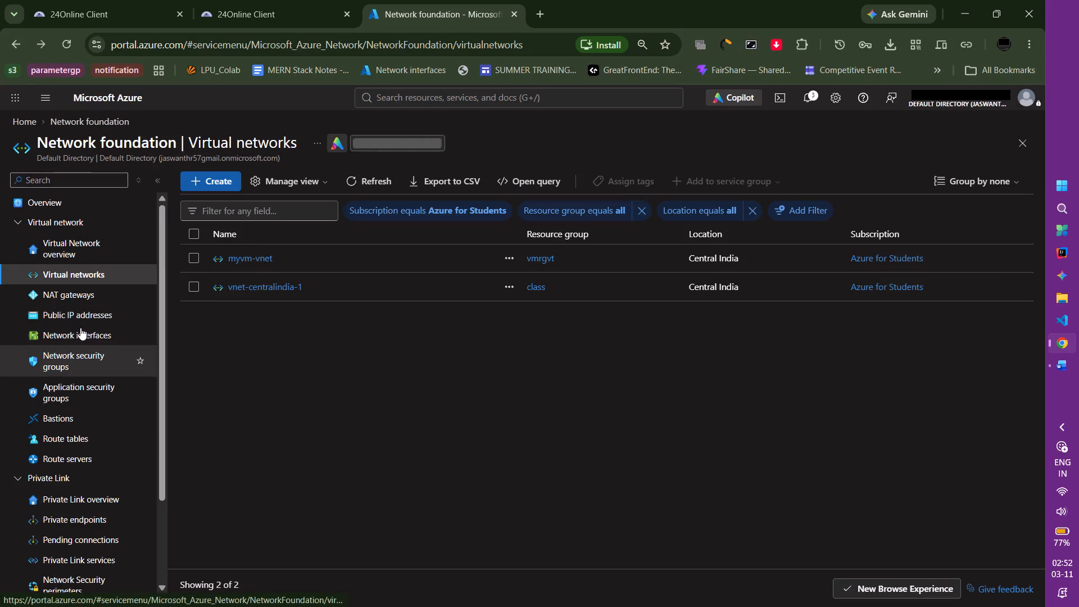
pyautogui.scroll(-2, 76, 508)
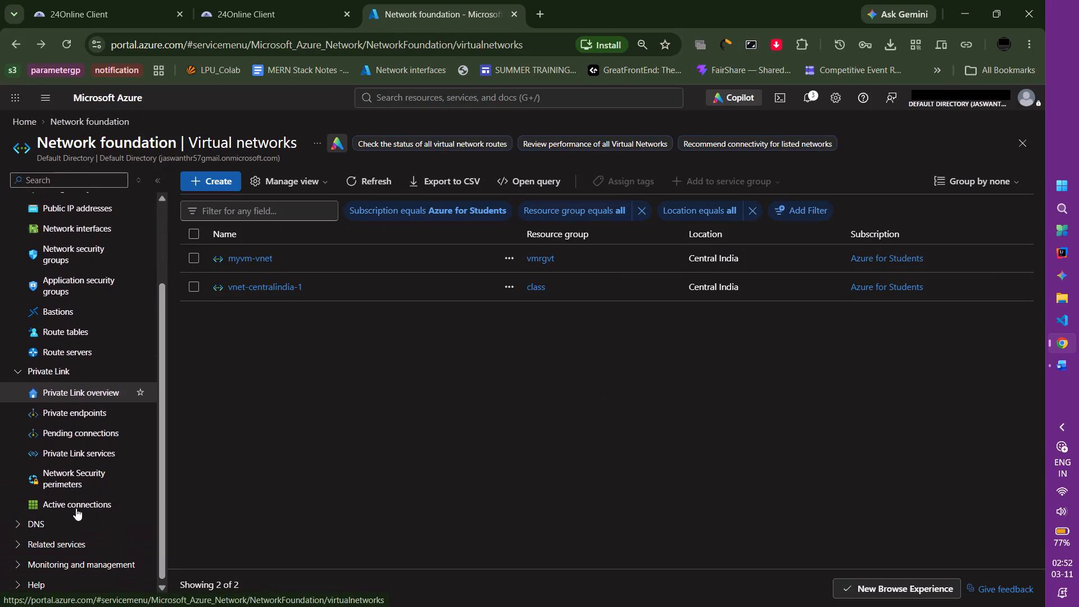
pyautogui.scroll(-2, 76, 508)
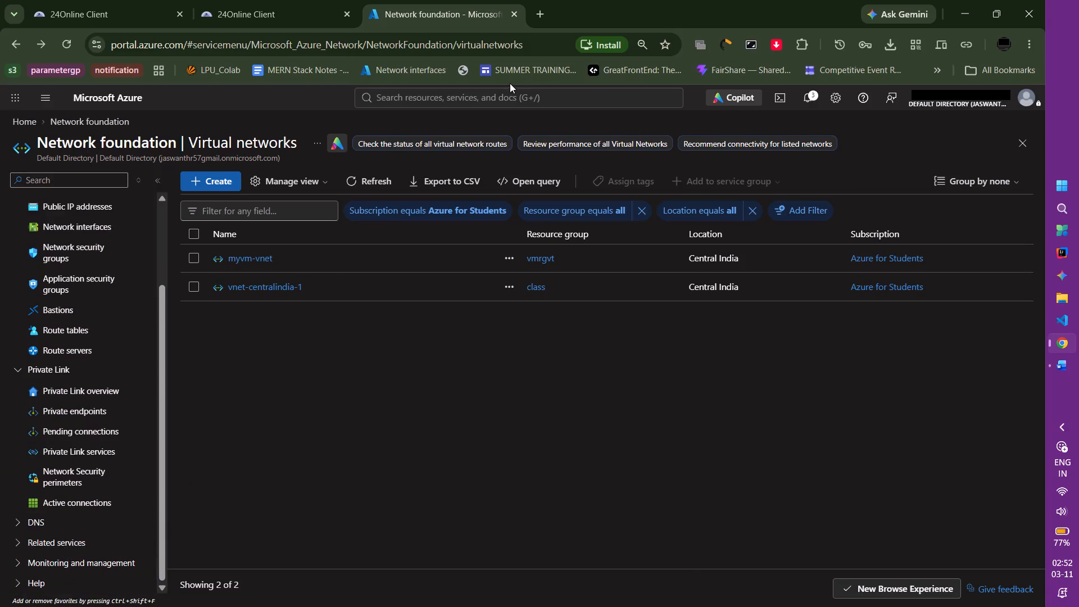
pyautogui.click(508, 98)
pyautogui.write('network')
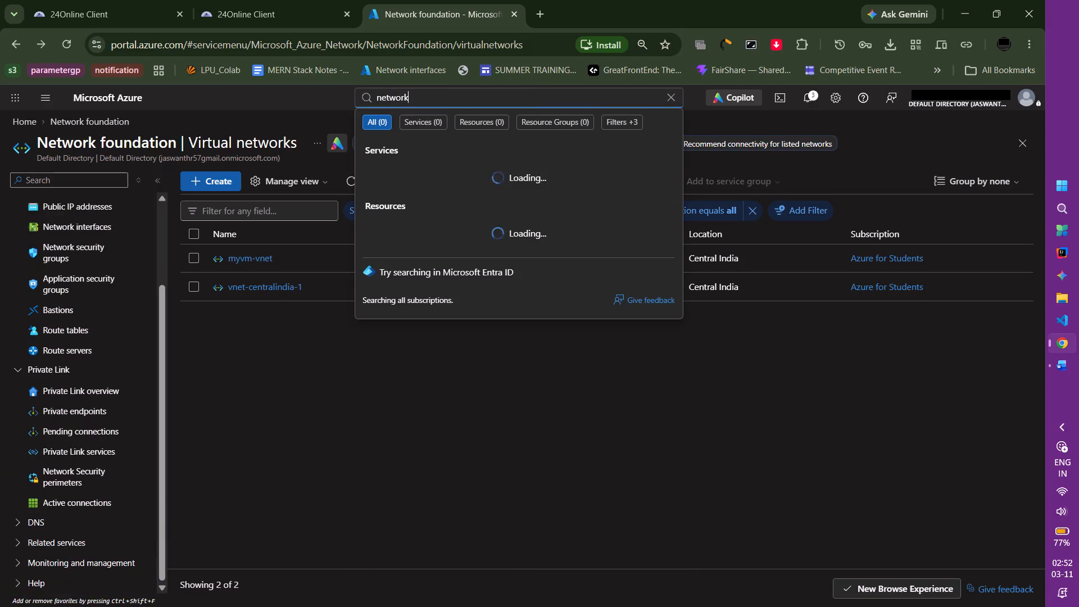
pyautogui.press('space')
pyautogui.write('s')
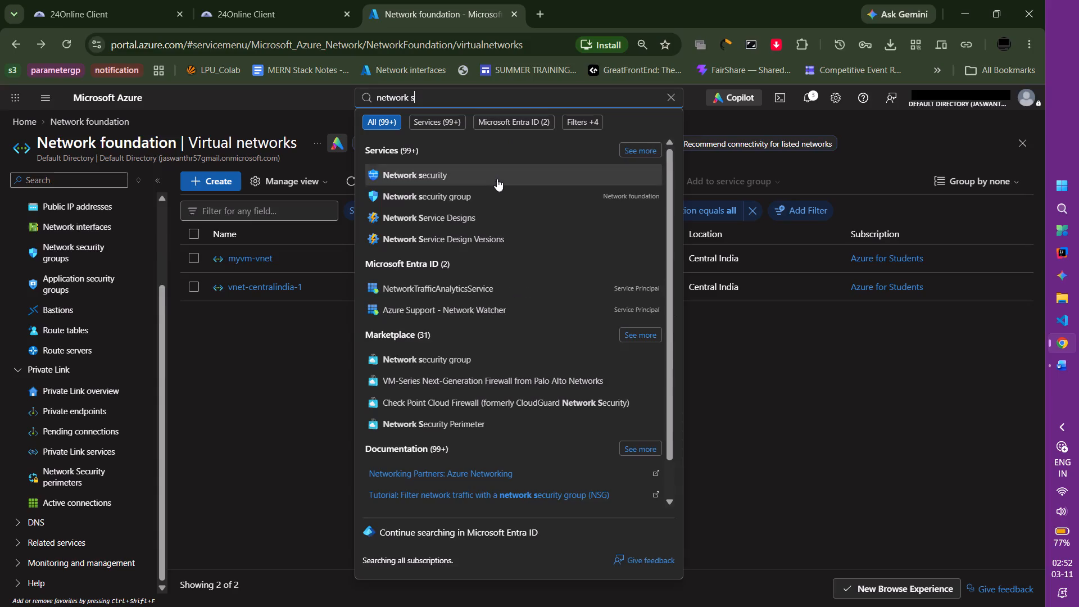
pyautogui.click(489, 196)
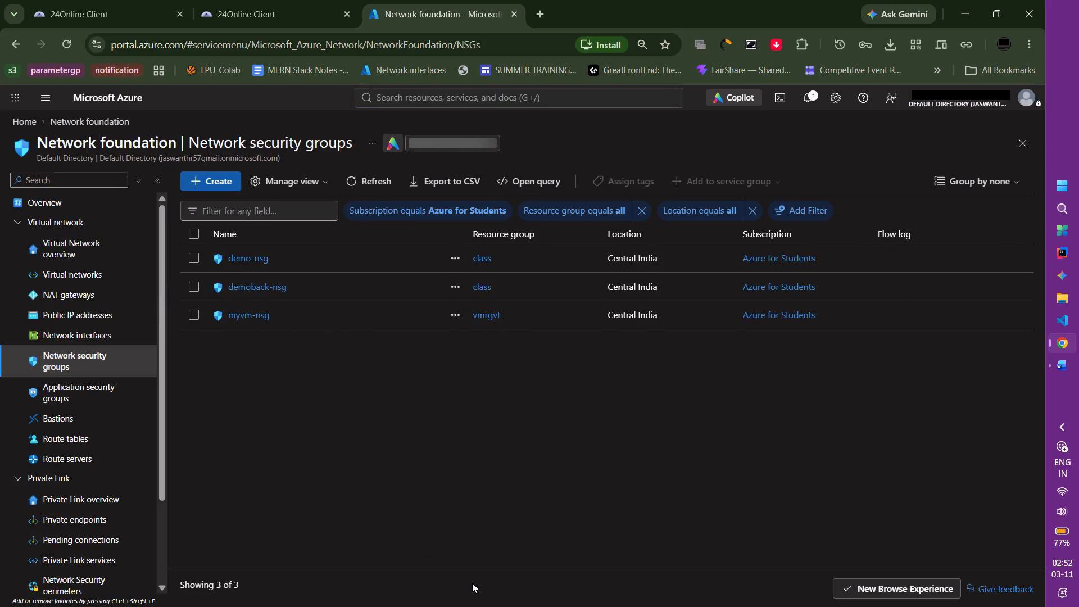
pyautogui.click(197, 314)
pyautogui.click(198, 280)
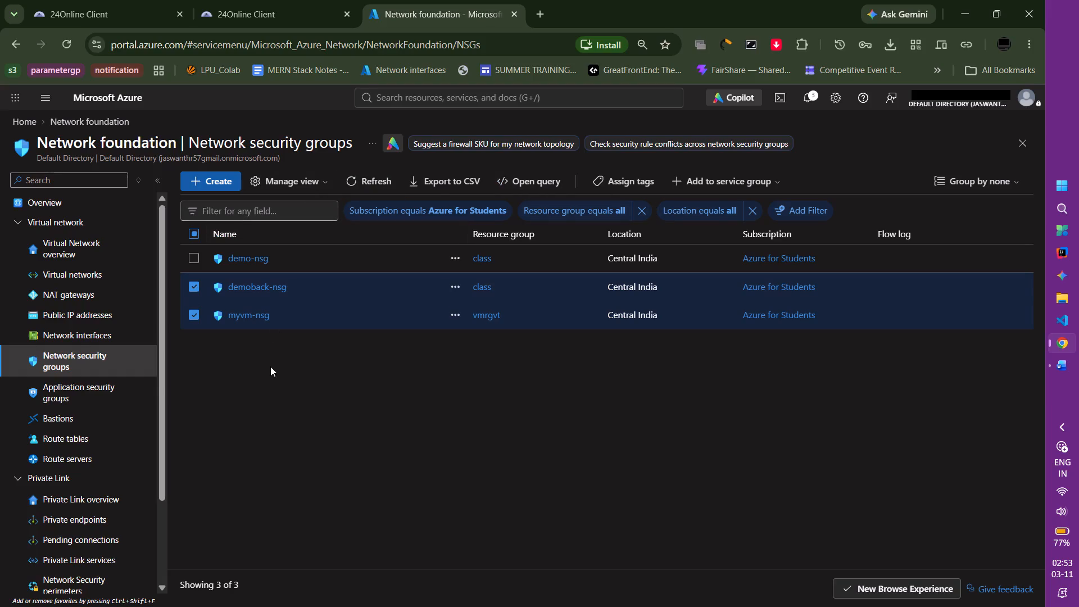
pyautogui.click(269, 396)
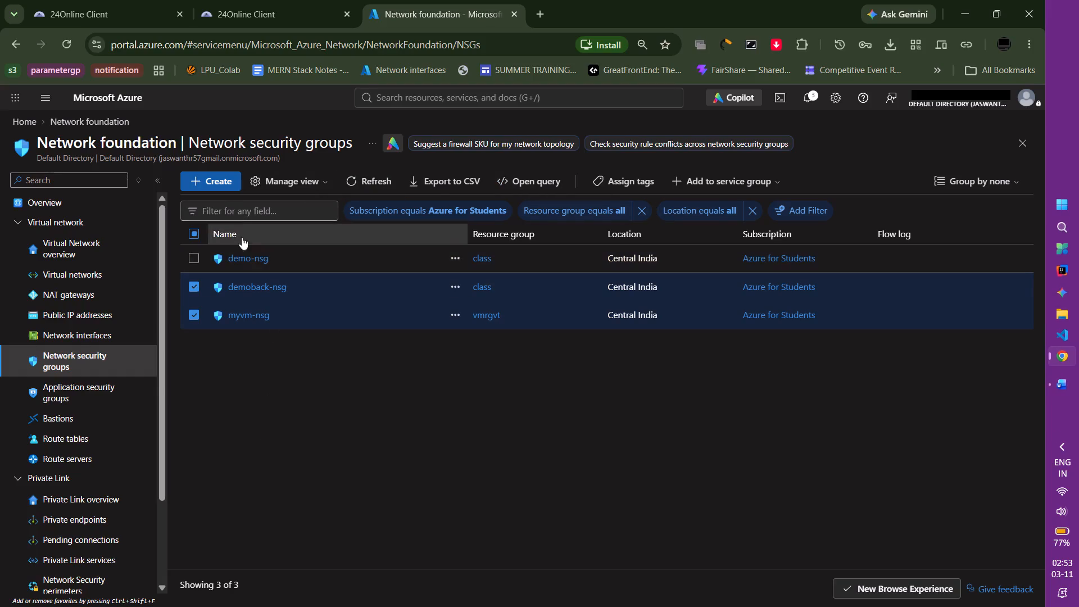
# Start creating a network security group named cansg in the resource group class, staying on its basic details.
pyautogui.click(228, 183)
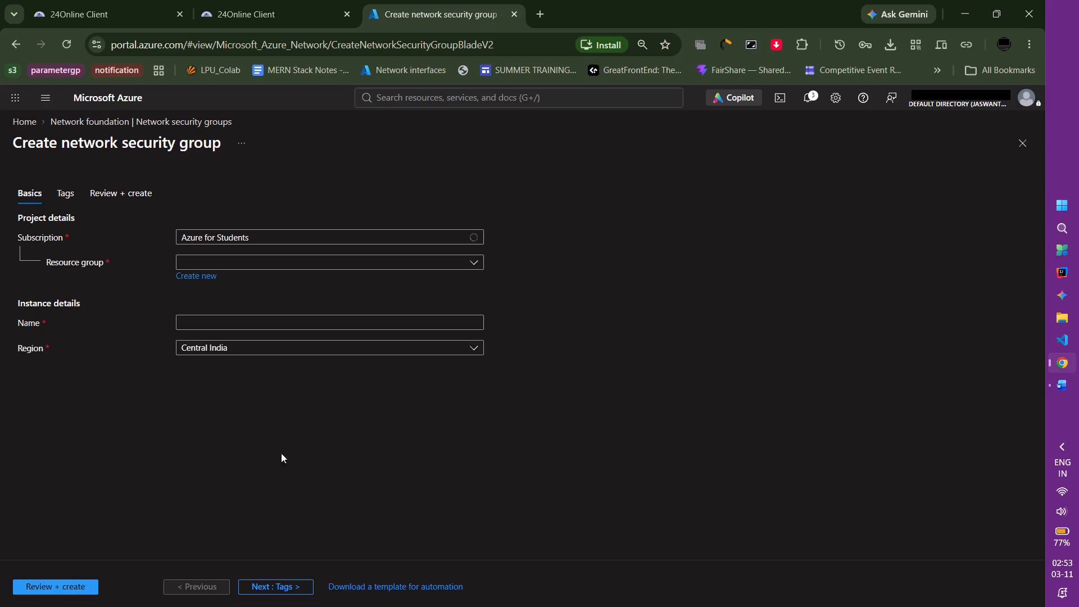
pyautogui.click(290, 268)
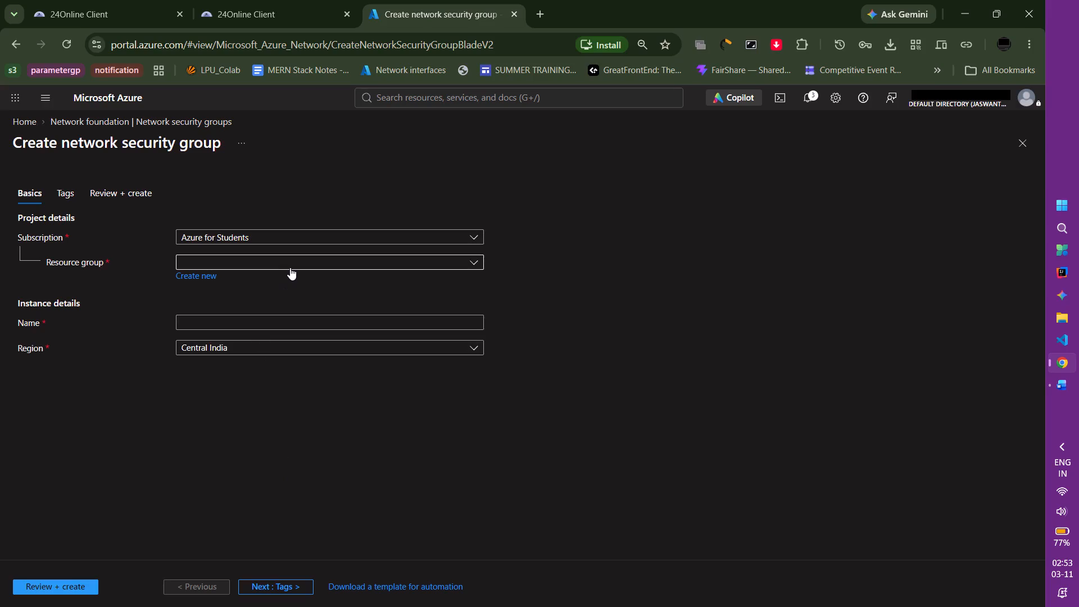
pyautogui.click(262, 319)
pyautogui.click(262, 325)
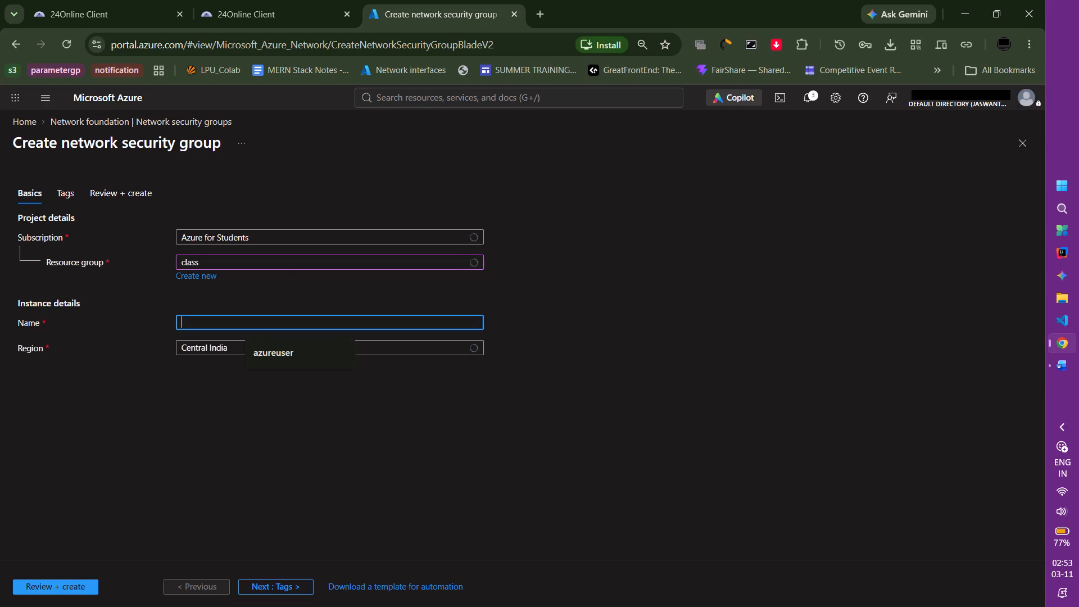
pyautogui.write('ca')
pyautogui.write('nsg')
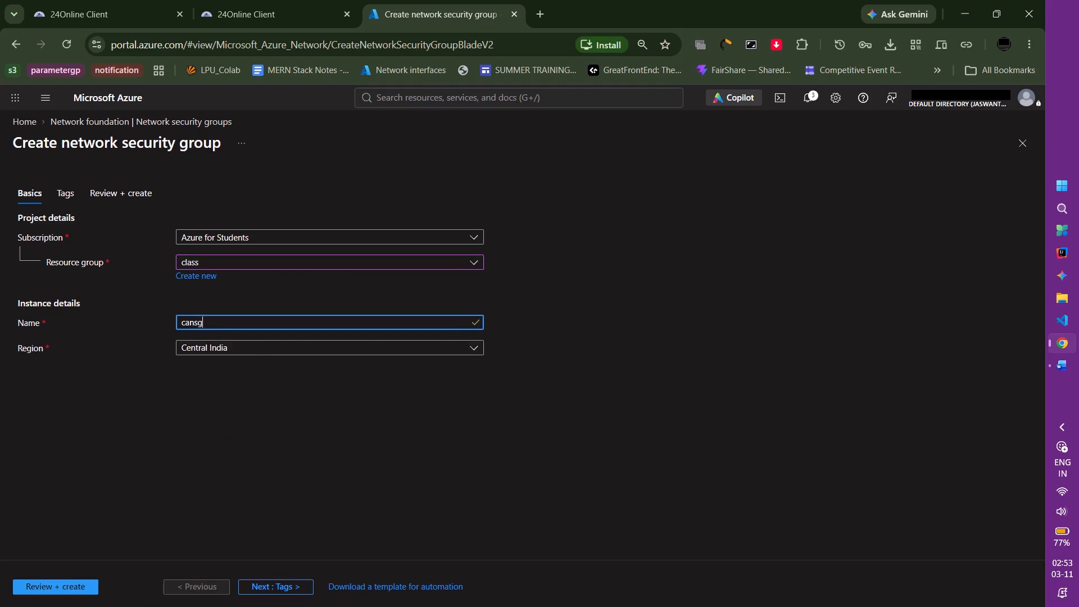
pyautogui.click(283, 589)
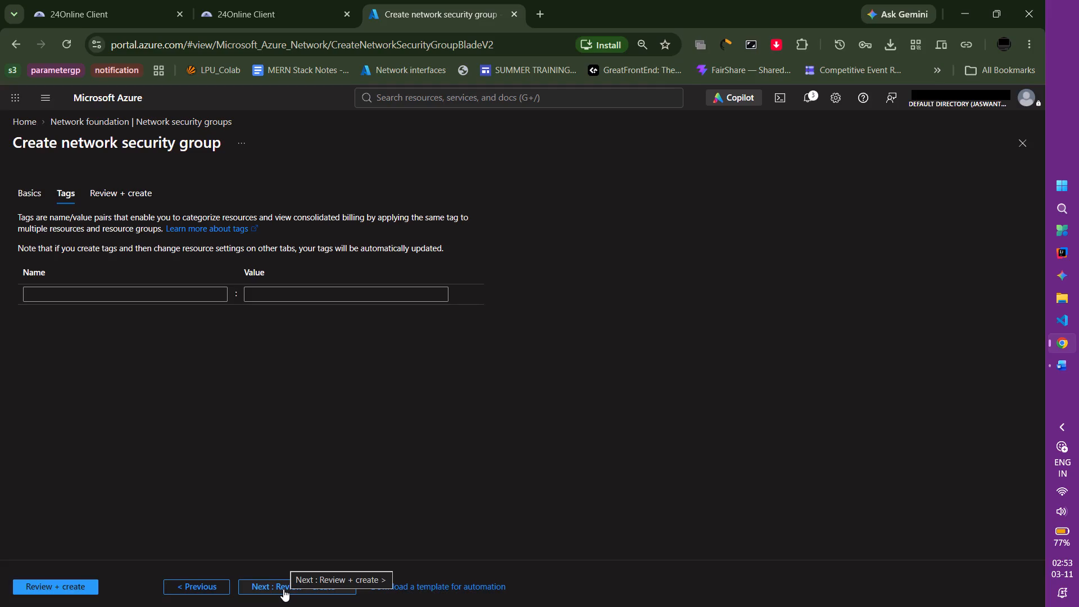
pyautogui.click(190, 585)
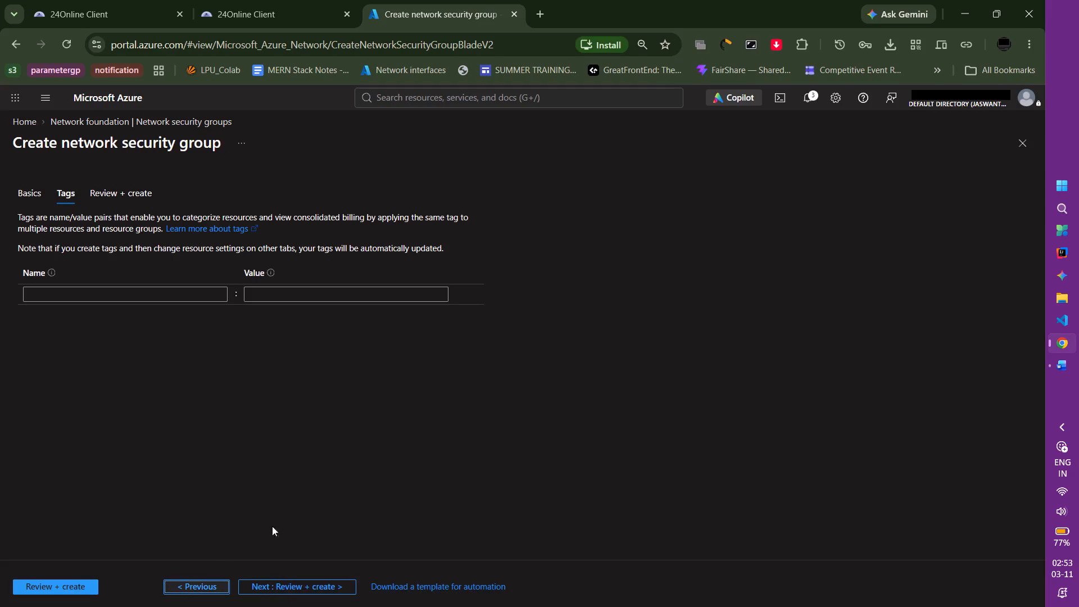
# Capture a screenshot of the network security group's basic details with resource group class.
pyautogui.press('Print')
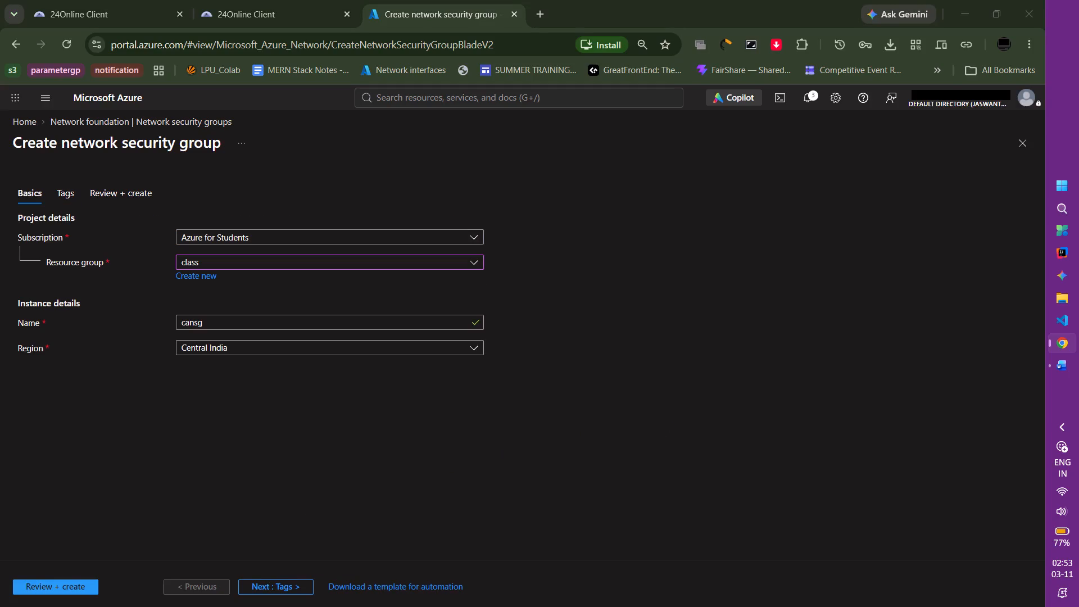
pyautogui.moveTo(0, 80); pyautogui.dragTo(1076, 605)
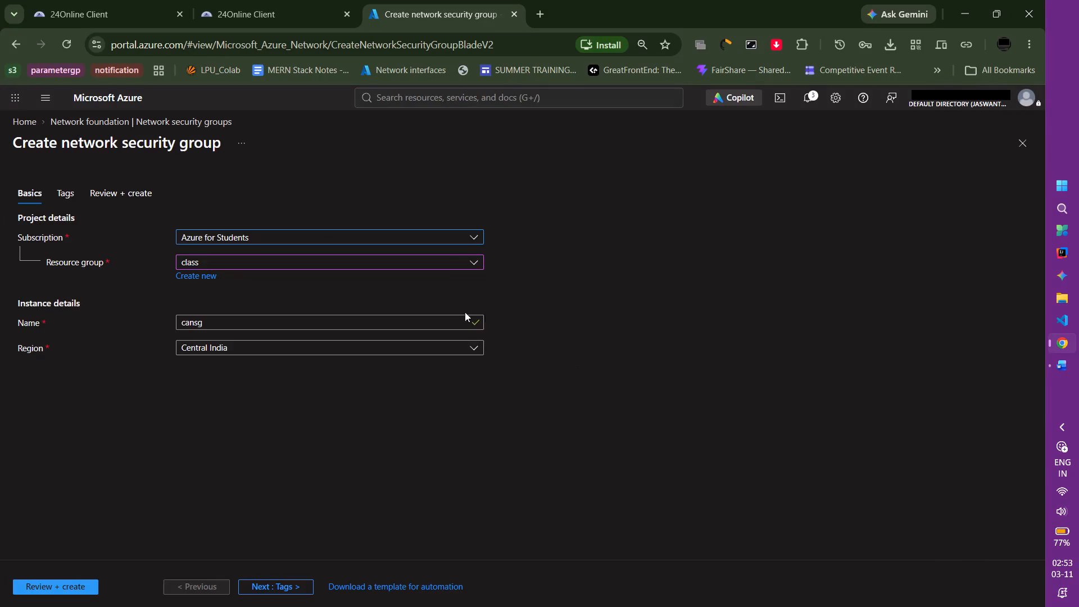
# Set the cansg security group's resource group to AzureBackupRG_centralindia_1.
pyautogui.click(446, 256)
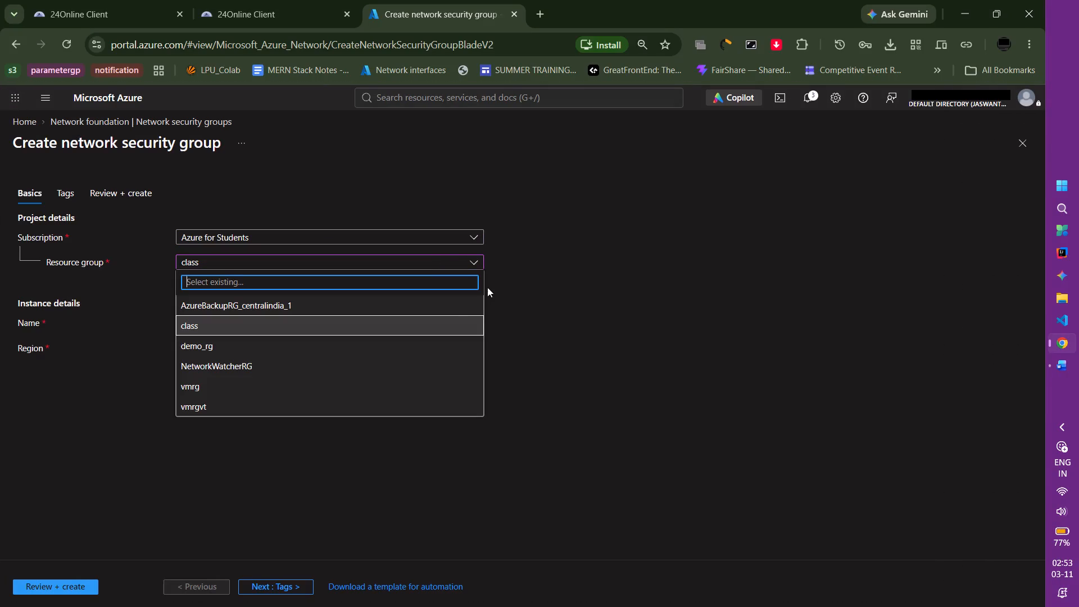
pyautogui.click(451, 305)
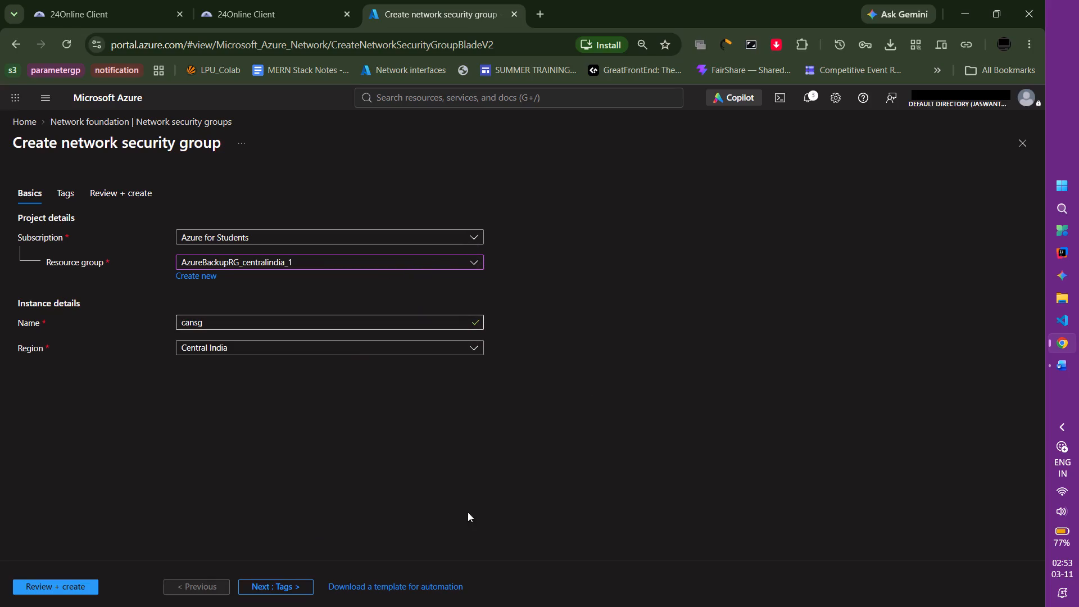
# Capture a screenshot of the cansg basic details with resource group AzureBackupRG_centralindia_1 and paste it into the Word document.
pyautogui.press('Print')
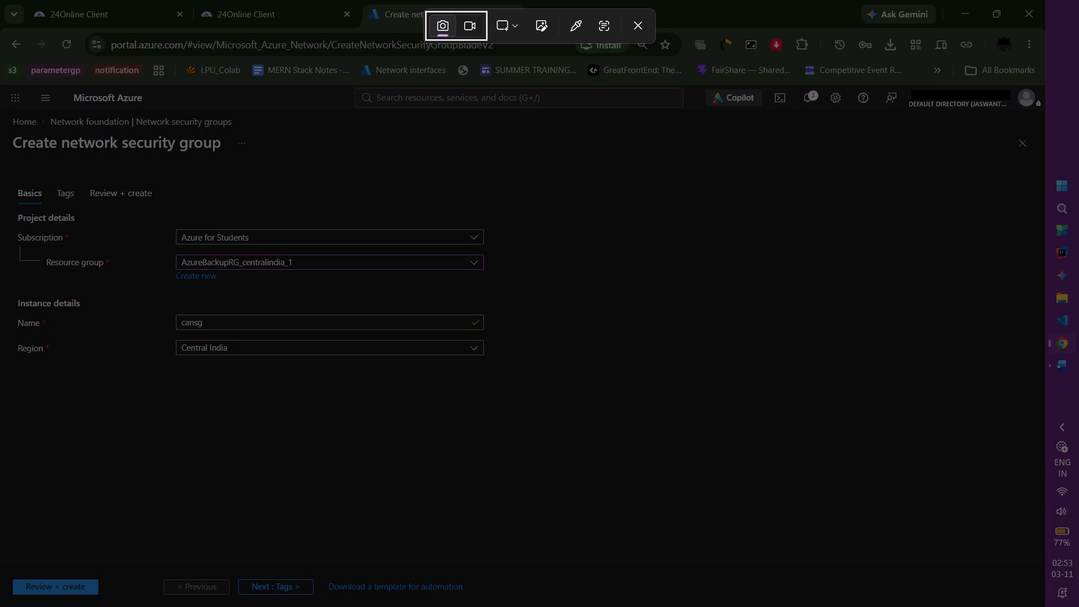
pyautogui.moveTo(0, 81); pyautogui.dragTo(1042, 605)
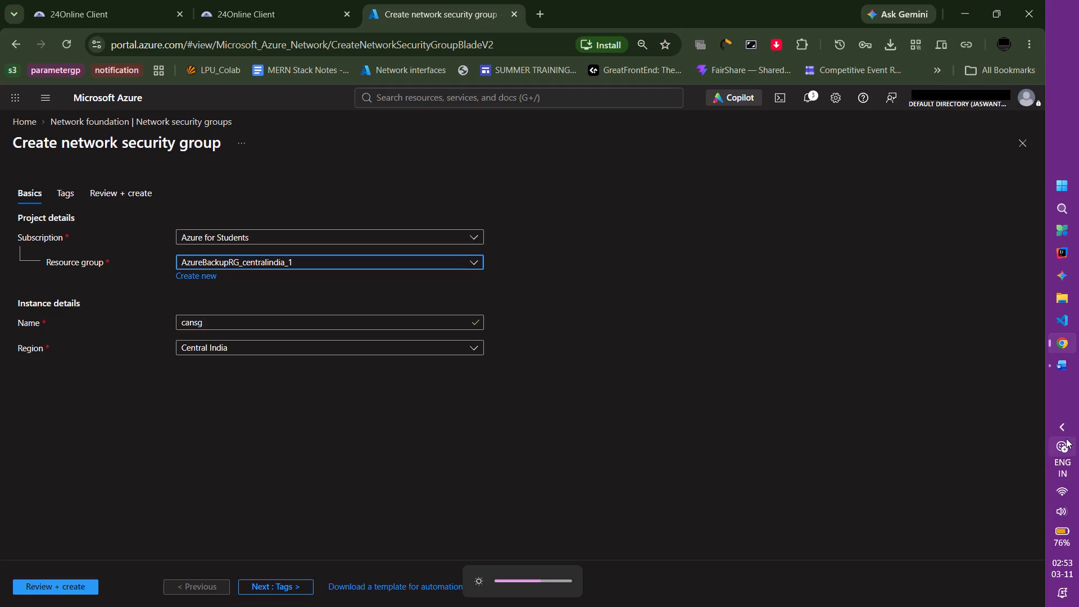
pyautogui.click(1068, 369)
pyautogui.click(985, 428)
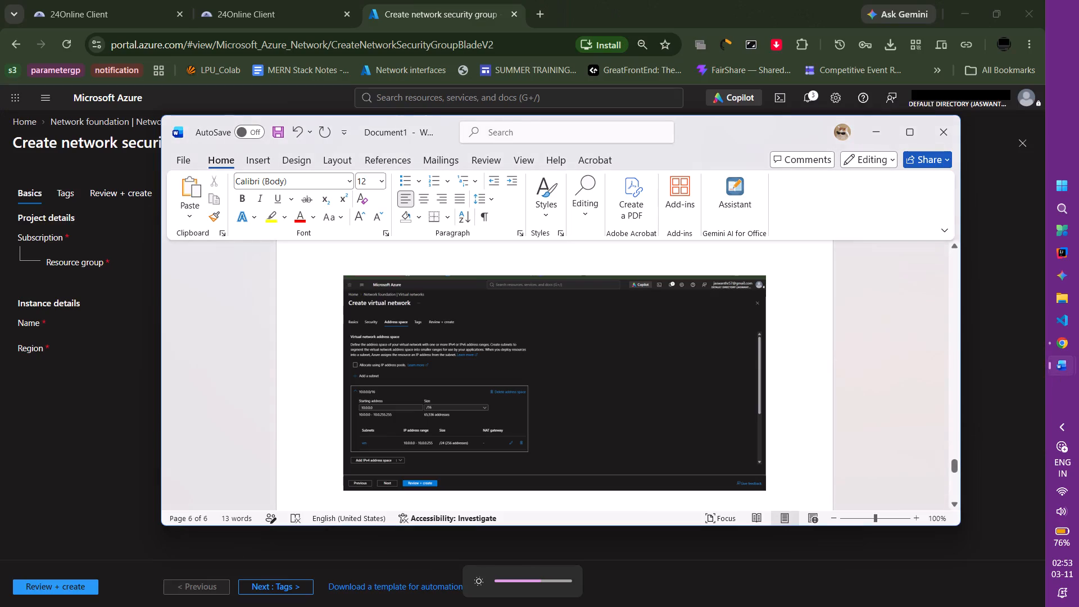
pyautogui.hotkey('ctrl', 'v')
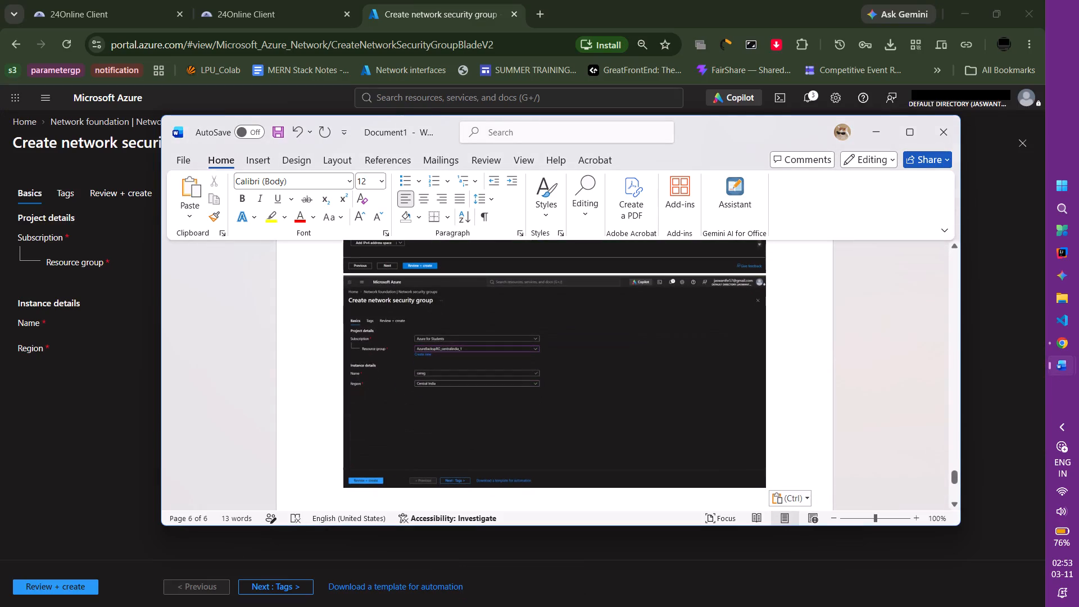
pyautogui.click(121, 457)
# Review and create the cansg network security group in Central India without adding tags.
pyautogui.click(282, 595)
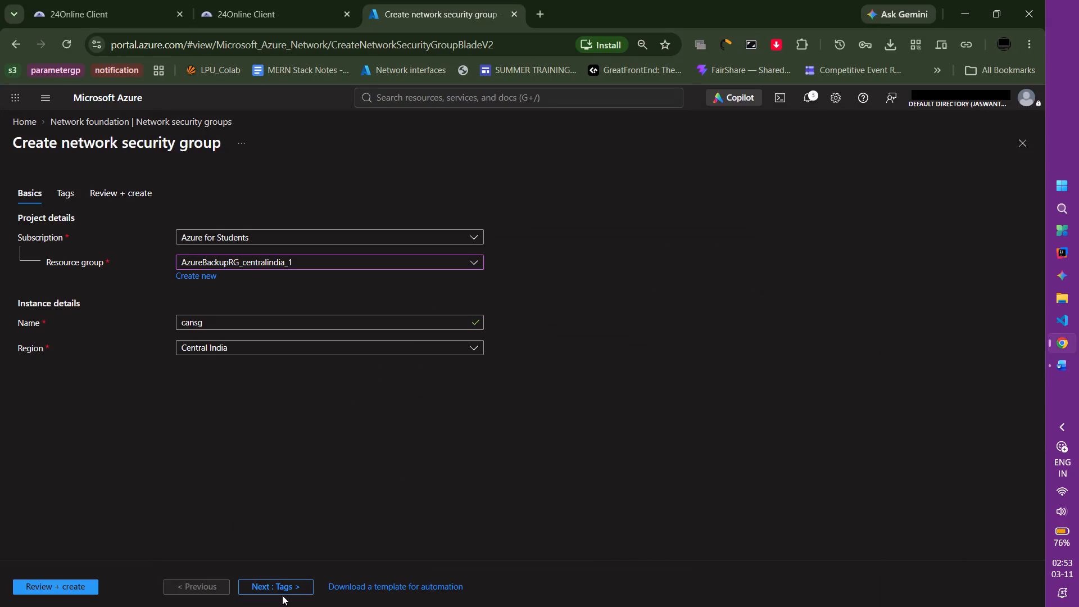
pyautogui.click(72, 585)
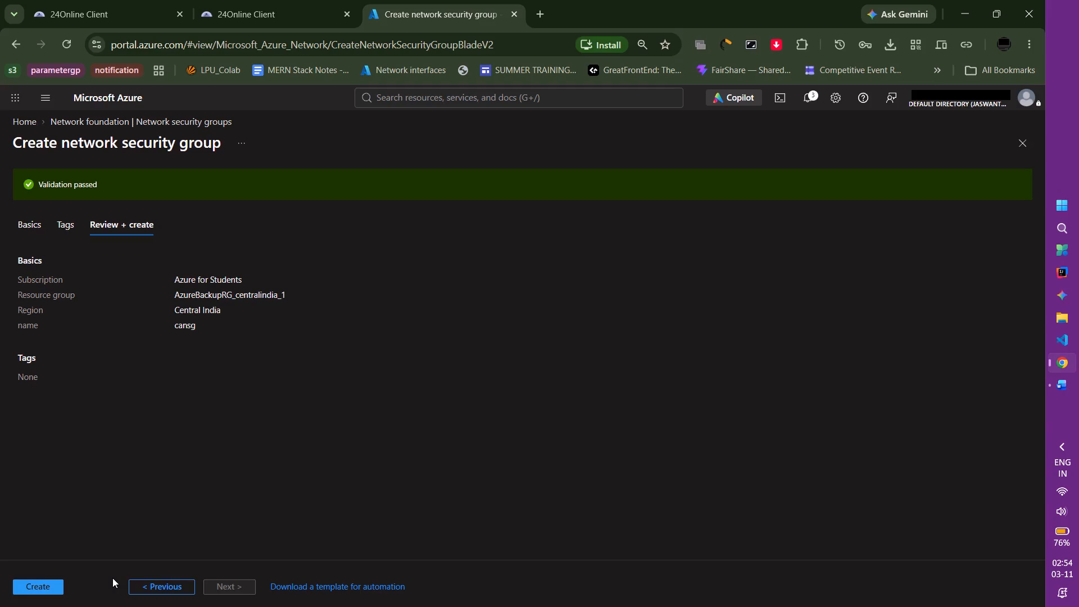
pyautogui.click(26, 590)
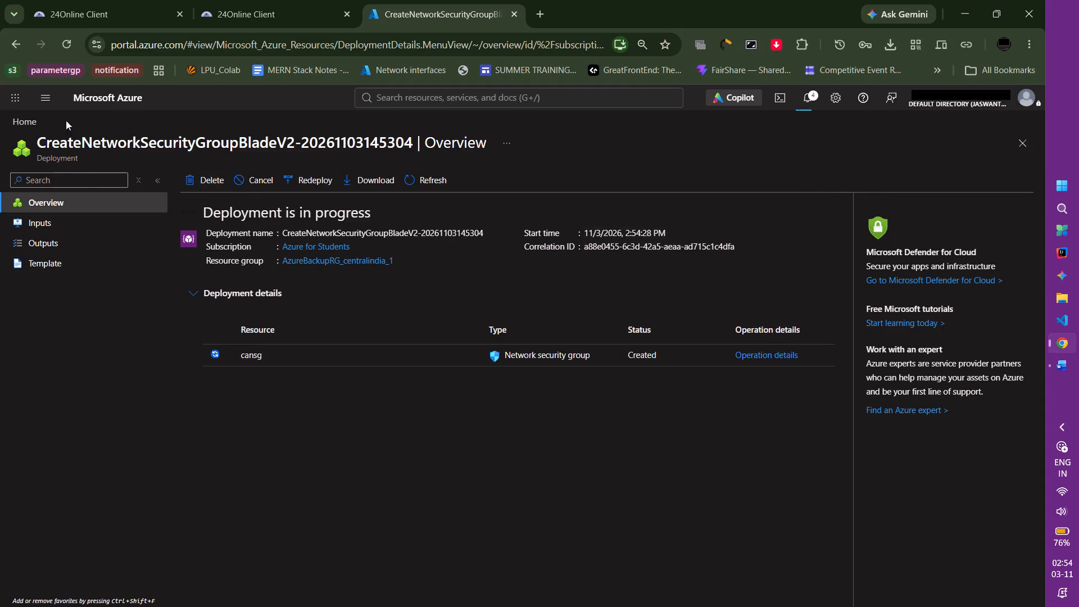
# Return to the Azure home page, open the cansg network security group, and go to its subnet settings.
pyautogui.click(32, 121)
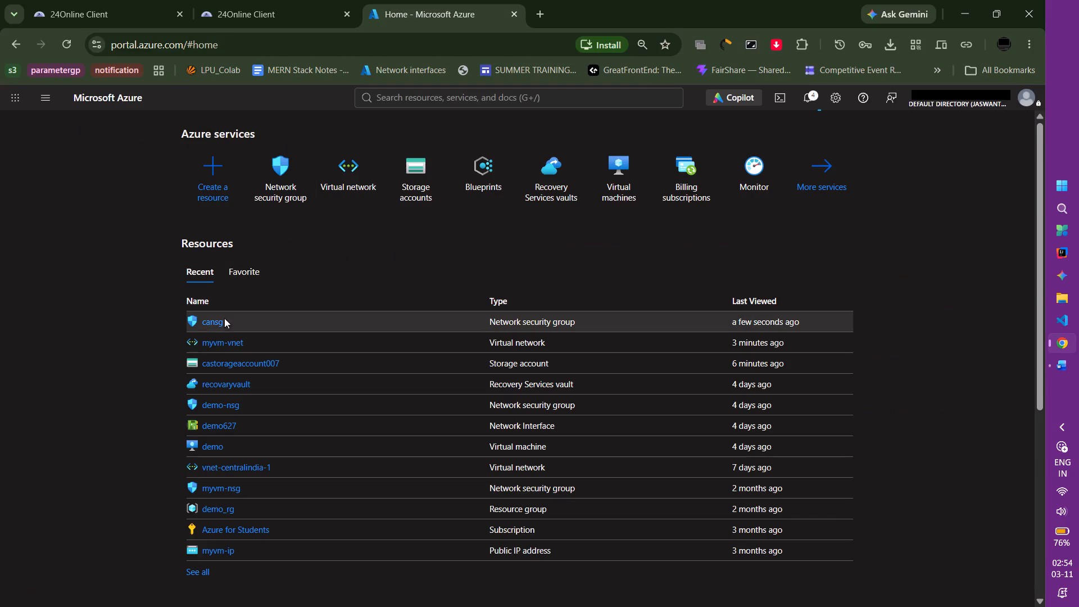
pyautogui.click(212, 320)
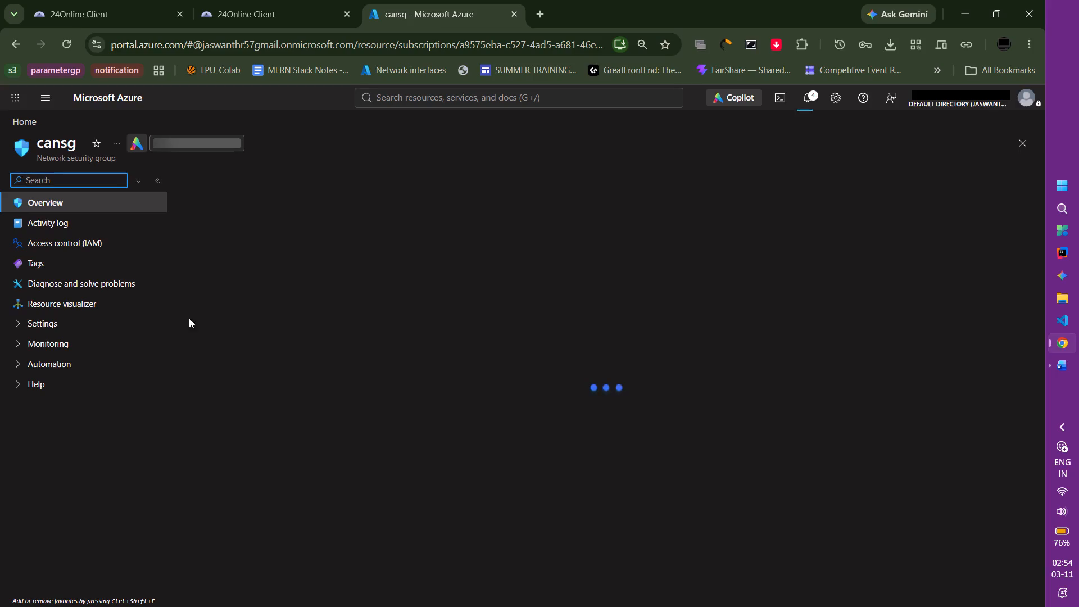
pyautogui.click(44, 320)
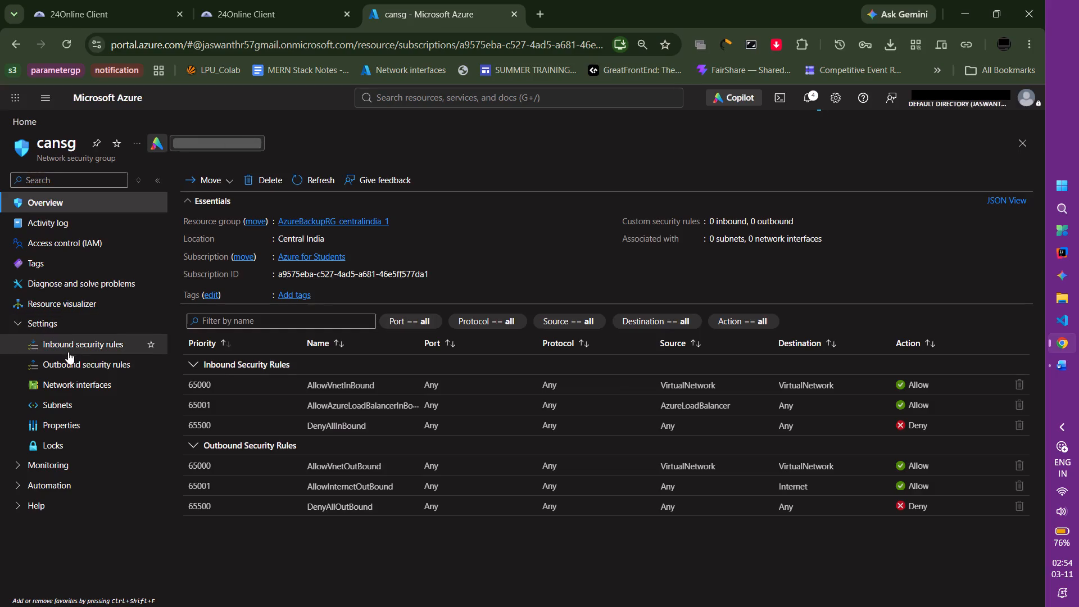
pyautogui.click(75, 408)
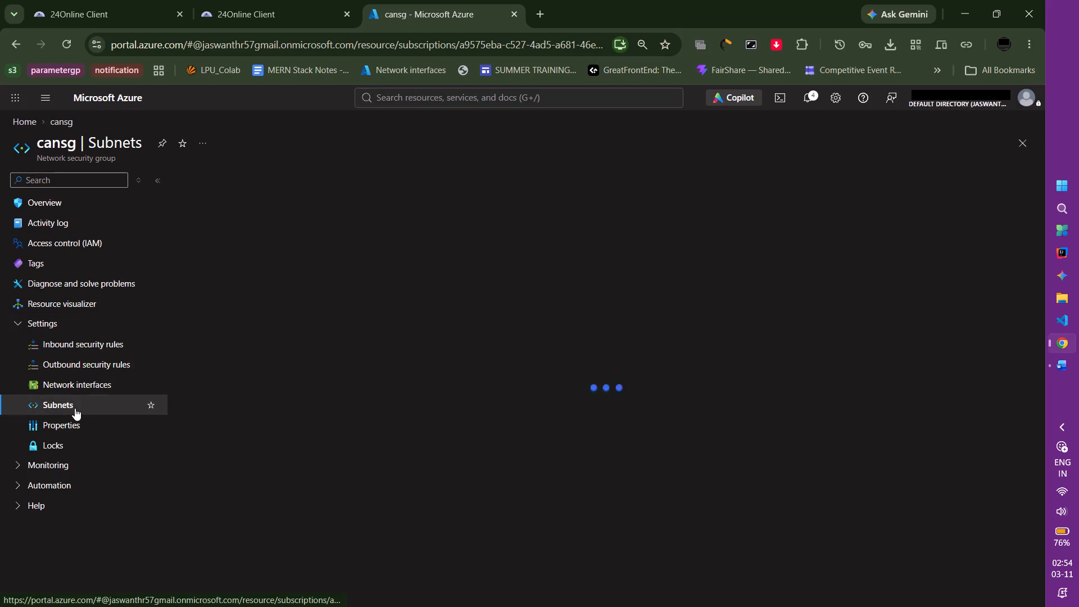
# Capture a screenshot of cansg's empty subnets page, paste it into the Word document, and return to Azure.
pyautogui.press('Print')
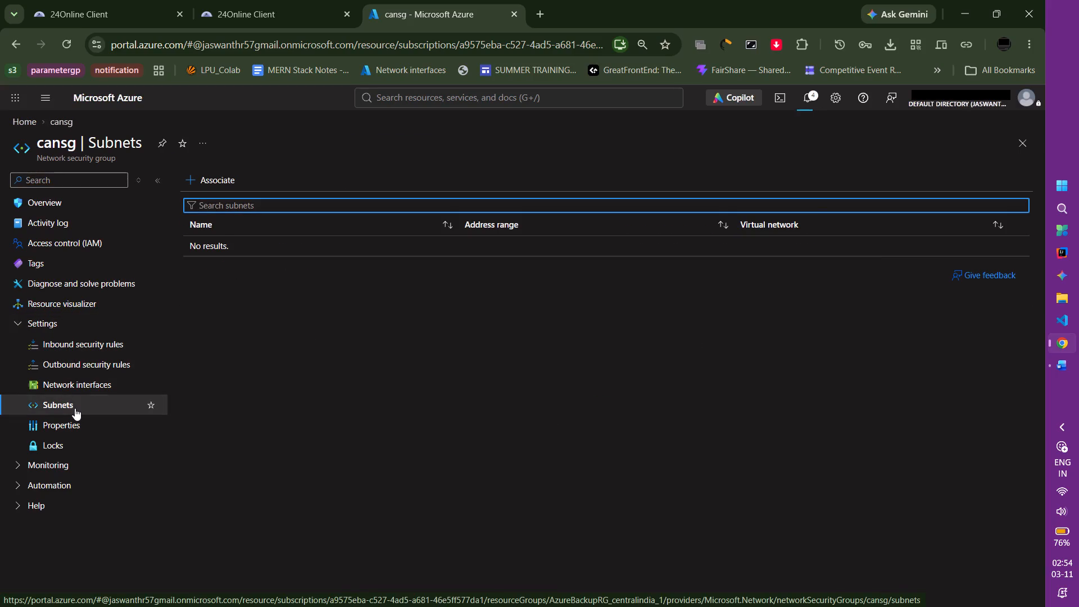
pyautogui.moveTo(0, 70); pyautogui.dragTo(1078, 601)
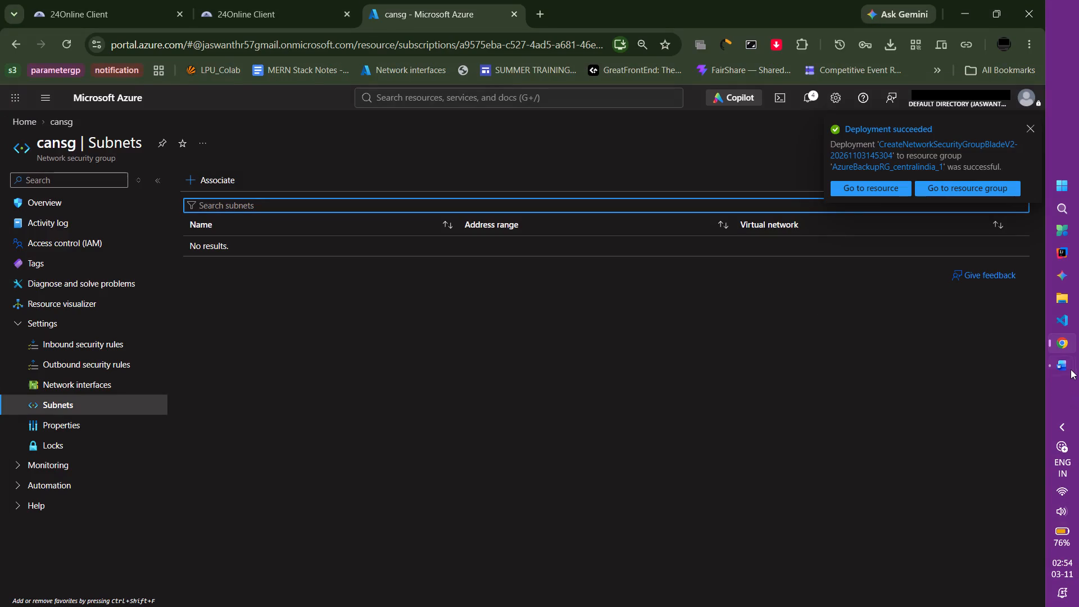
pyautogui.click(956, 418)
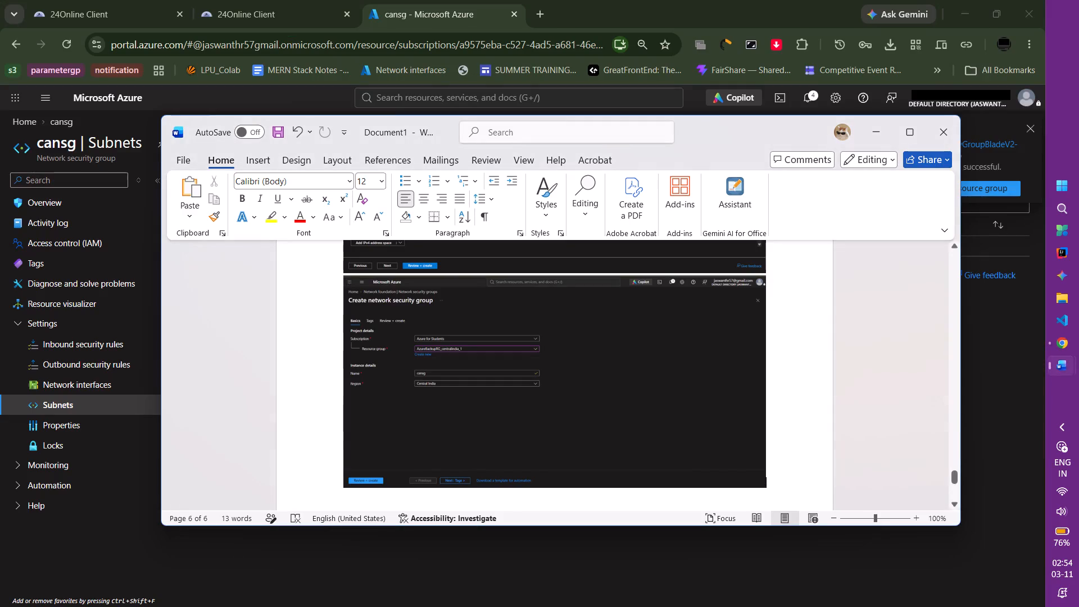
pyautogui.hotkey('ctrl', 'v')
pyautogui.click(995, 461)
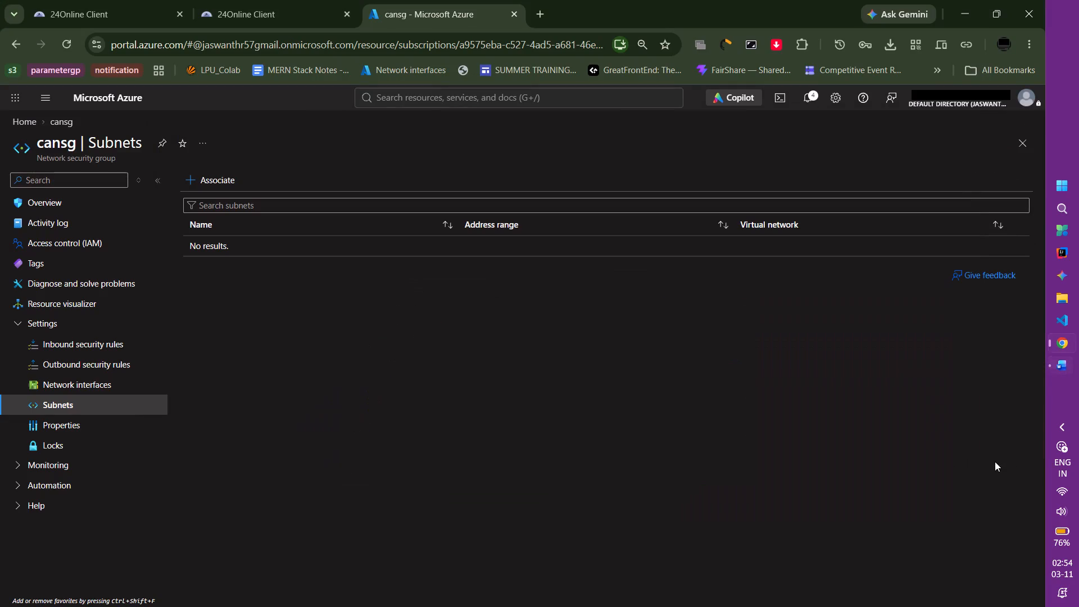
# Associate cansg with subnet snet-centralindia-1 of the virtual network vnet-centralindia-1 (class).
pyautogui.click(194, 176)
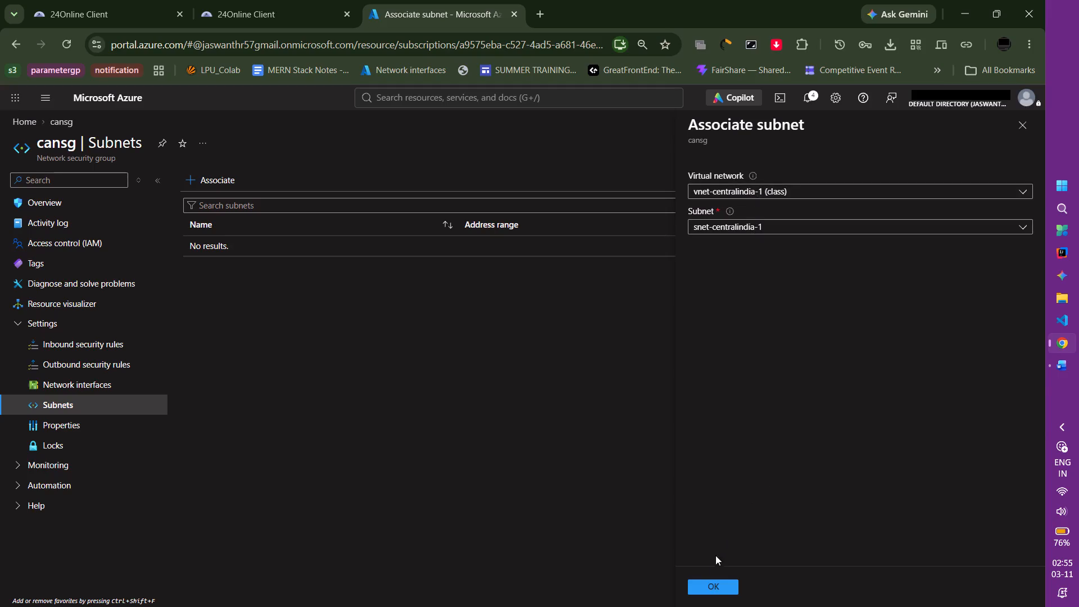
pyautogui.click(714, 585)
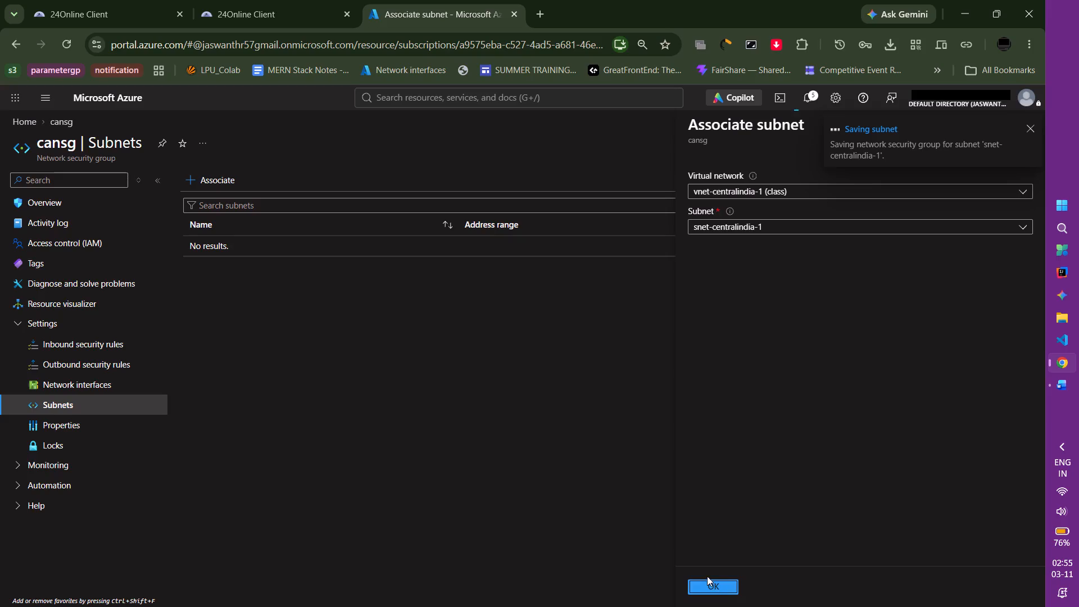
# Capture a screenshot of cansg's associated subnet list, paste it into the Word document, and return to Azure.
pyautogui.press('Print')
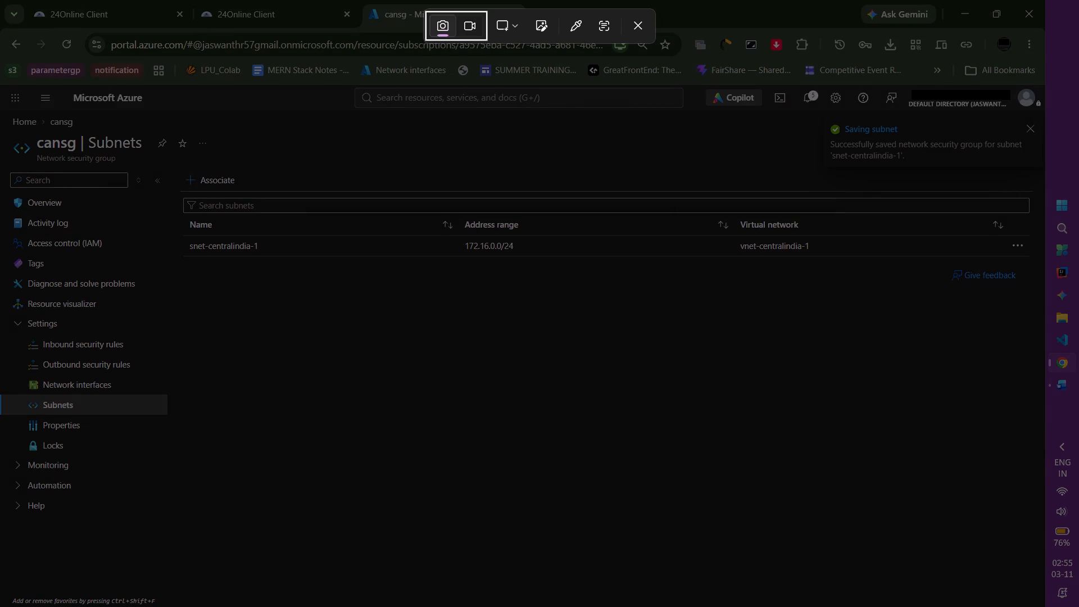
pyautogui.moveTo(0, 81); pyautogui.dragTo(1057, 602)
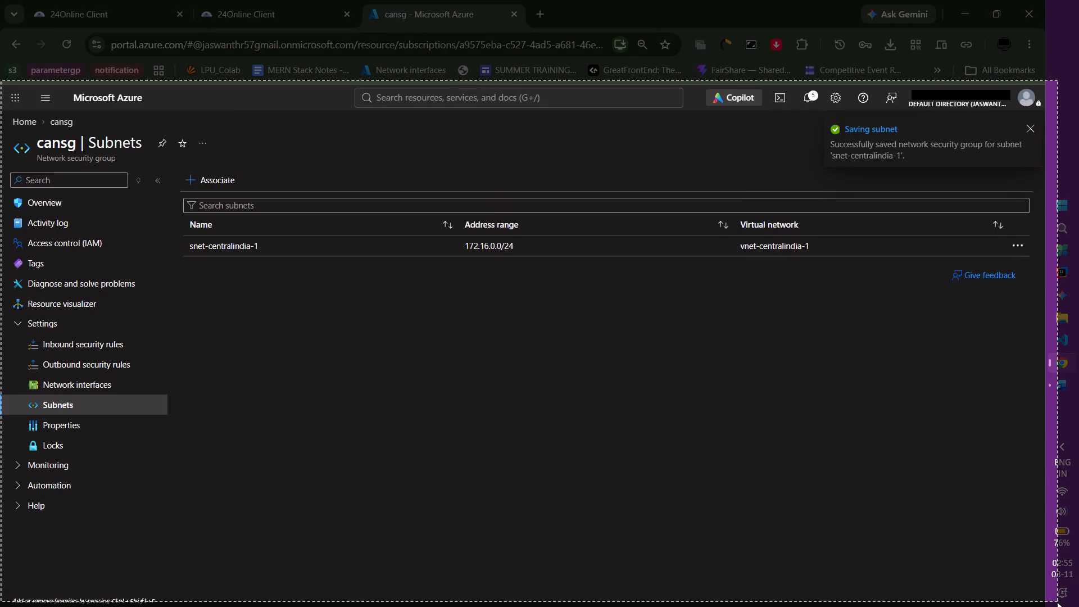
pyautogui.moveTo(1057, 602); pyautogui.dragTo(1041, 603)
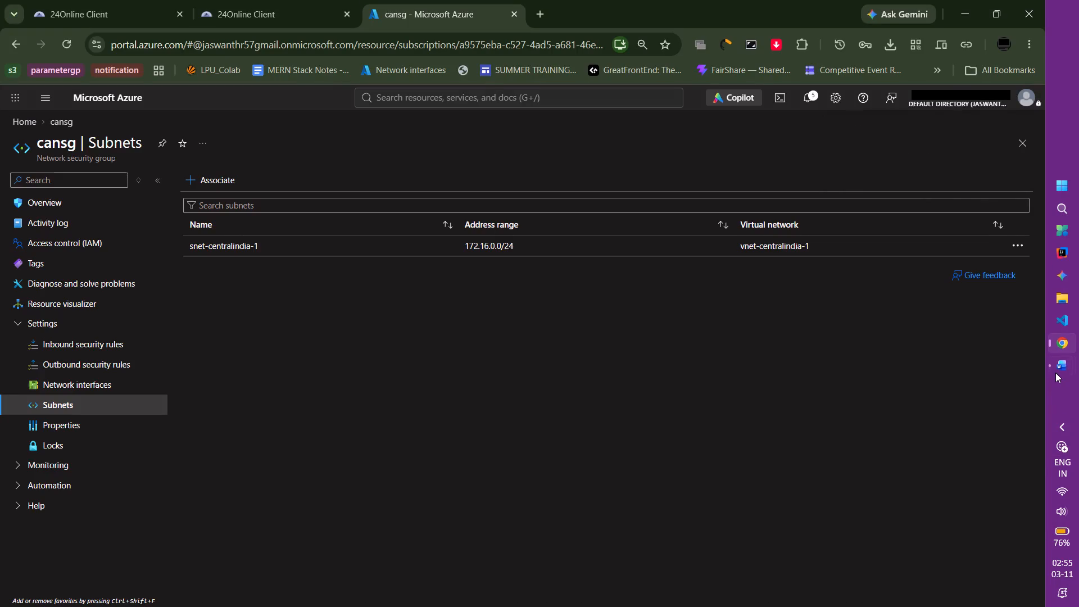
pyautogui.click(962, 431)
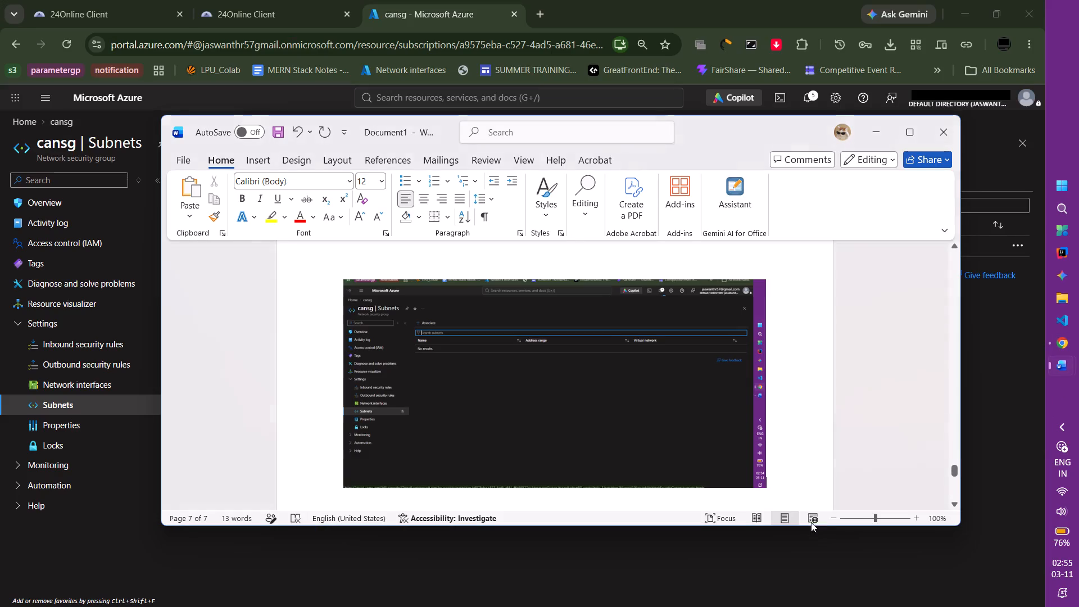
pyautogui.hotkey('ctrl', 'v')
pyautogui.click(997, 466)
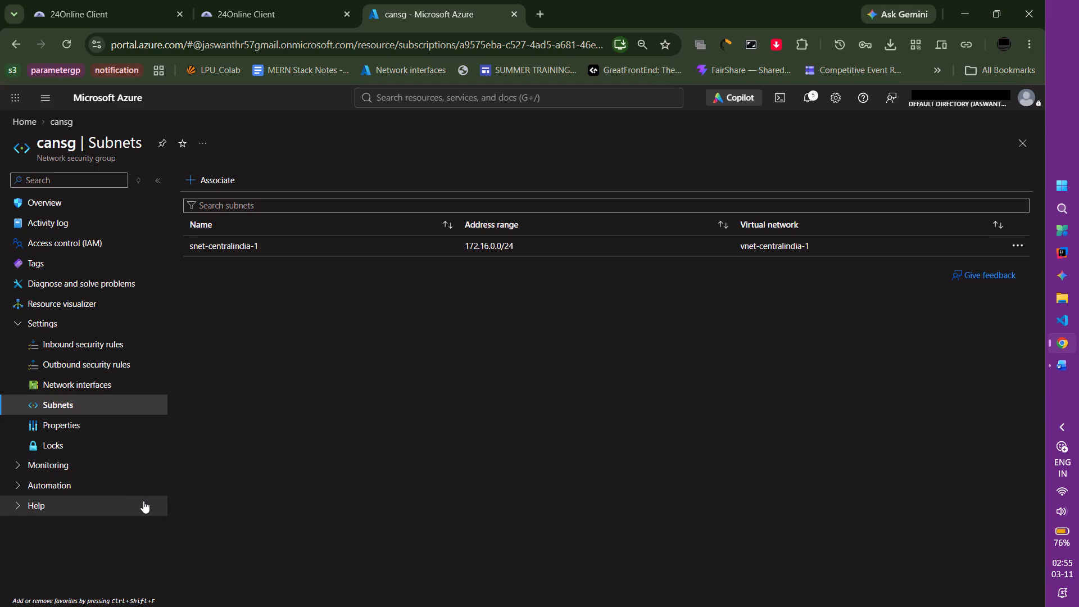
# Find the Virtual machines service in Azure and start creating a standard virtual machine.
pyautogui.hscroll(13, 143, 501)
pyautogui.click(433, 99)
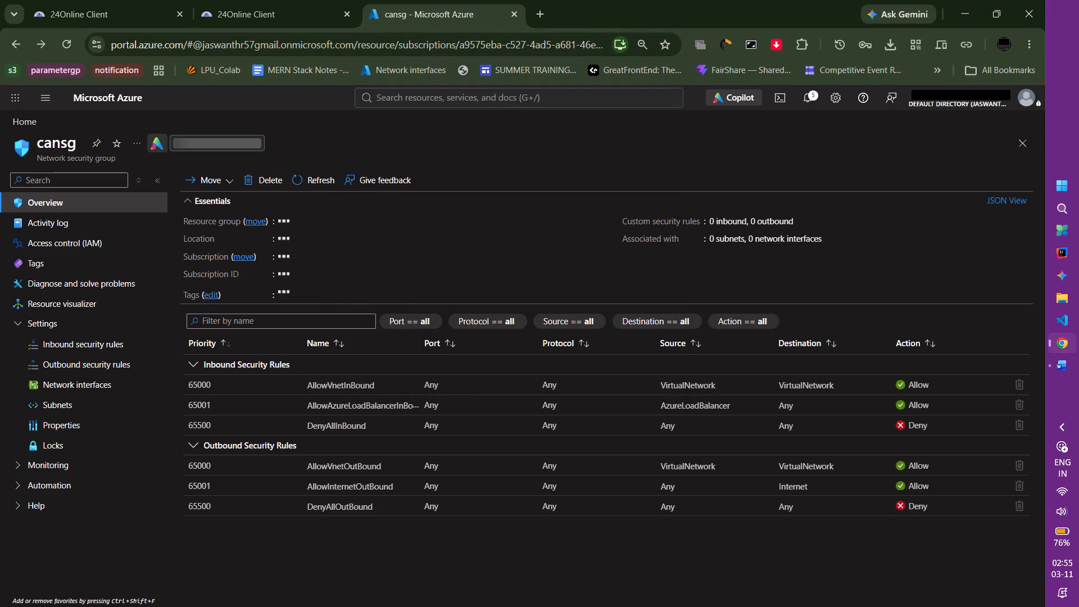
pyautogui.write('virtual')
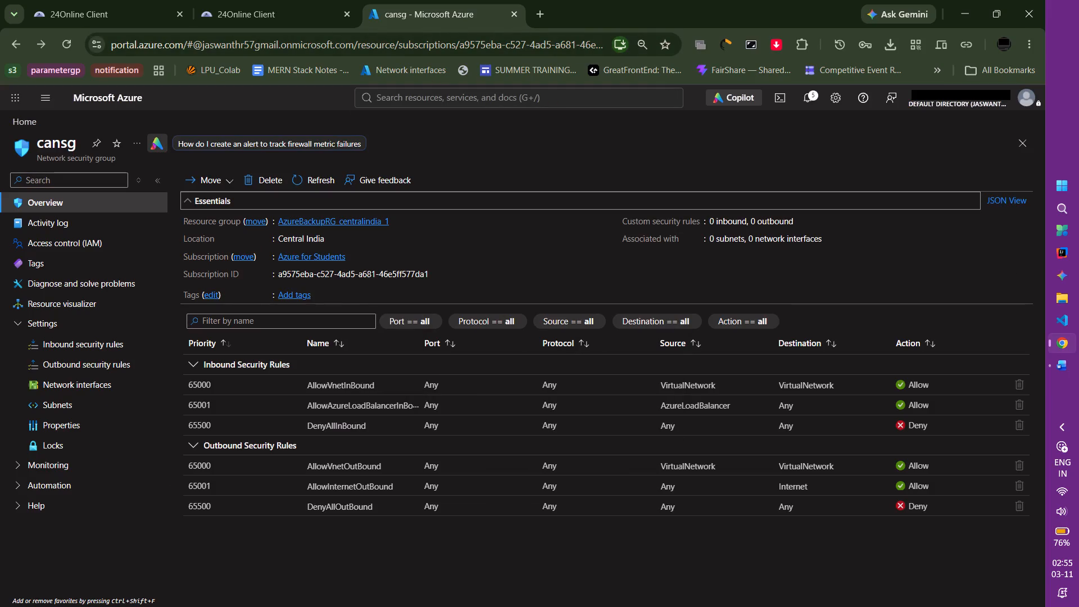
pyautogui.click(433, 99)
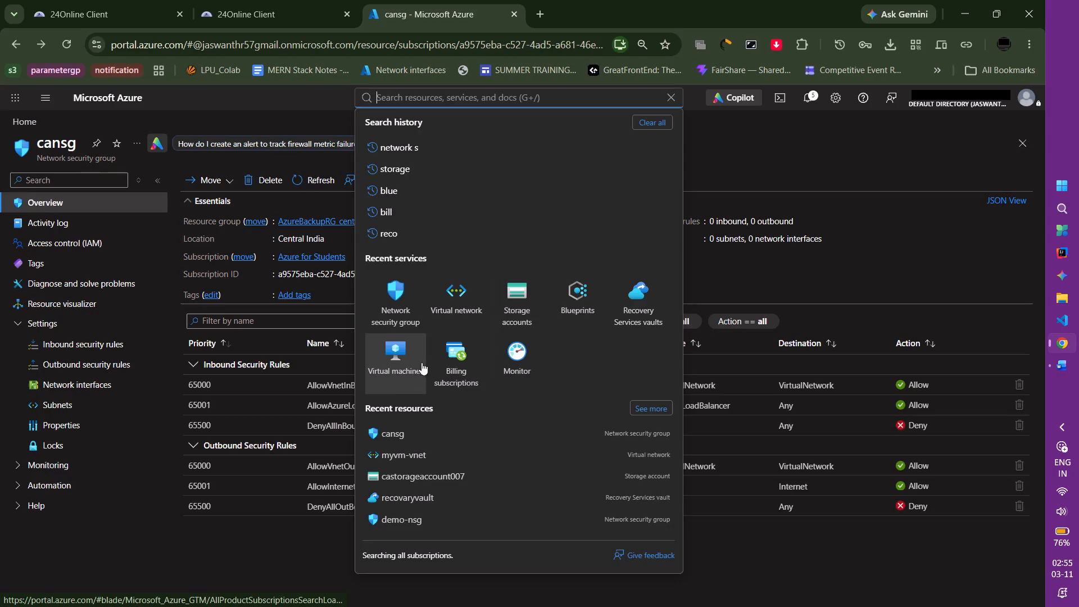
pyautogui.click(402, 370)
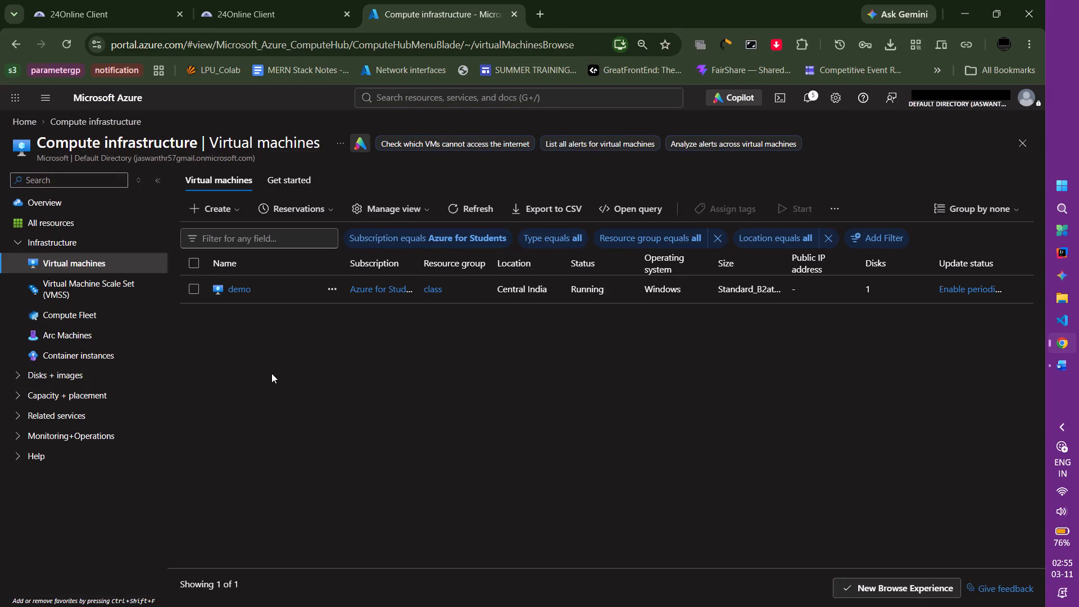
pyautogui.click(216, 209)
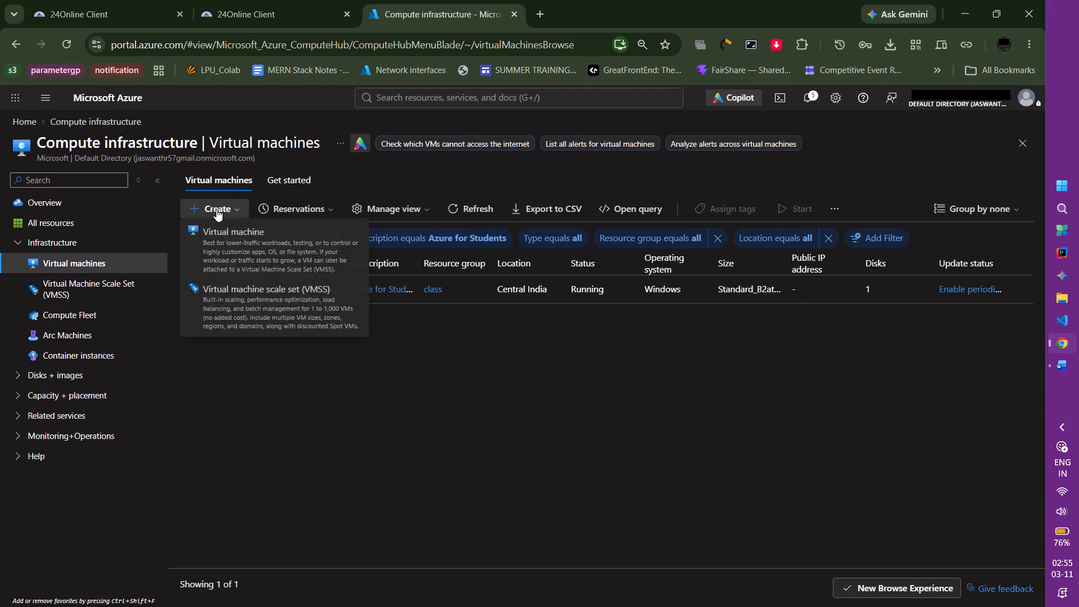
pyautogui.click(212, 244)
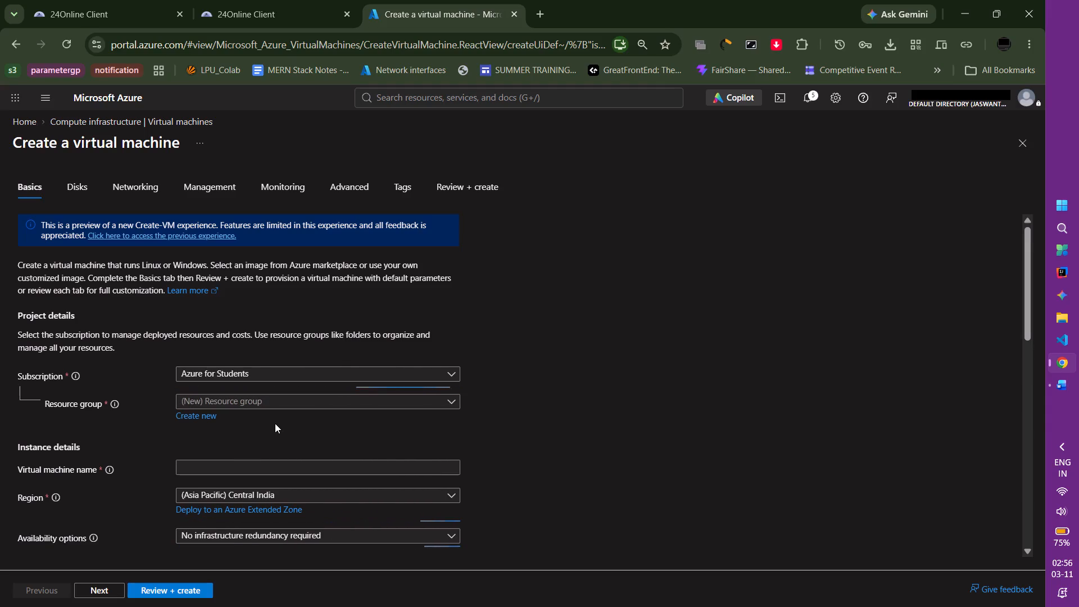
# Assign the new virtual machine to resource group class, name it "demo vm", and keep no infrastructure redundancy and the Central India region.
pyautogui.click(314, 403)
pyautogui.click(252, 463)
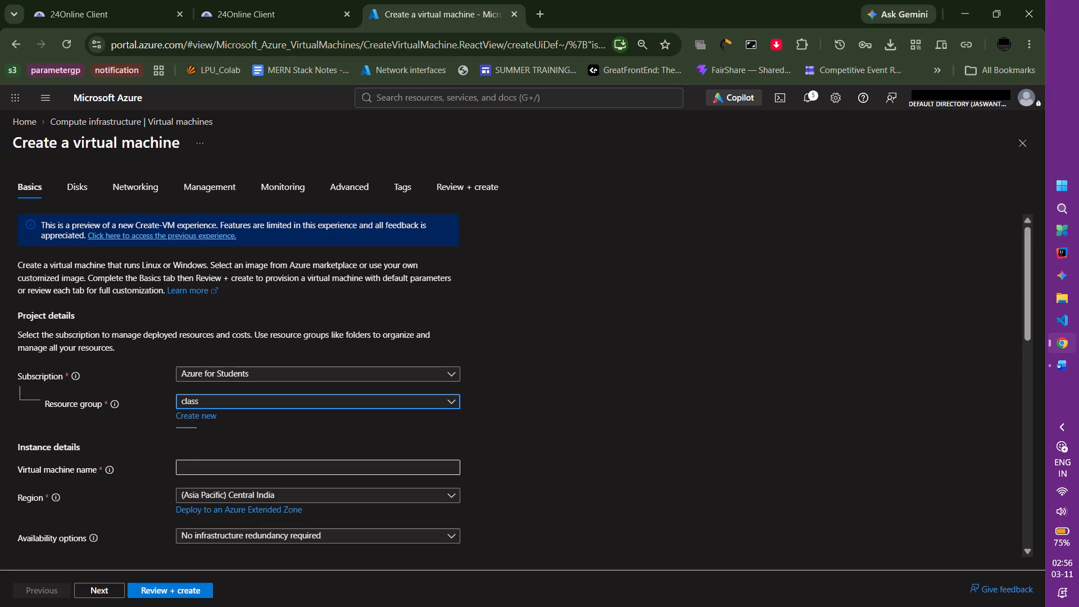
pyautogui.click(353, 477)
pyautogui.click(353, 469)
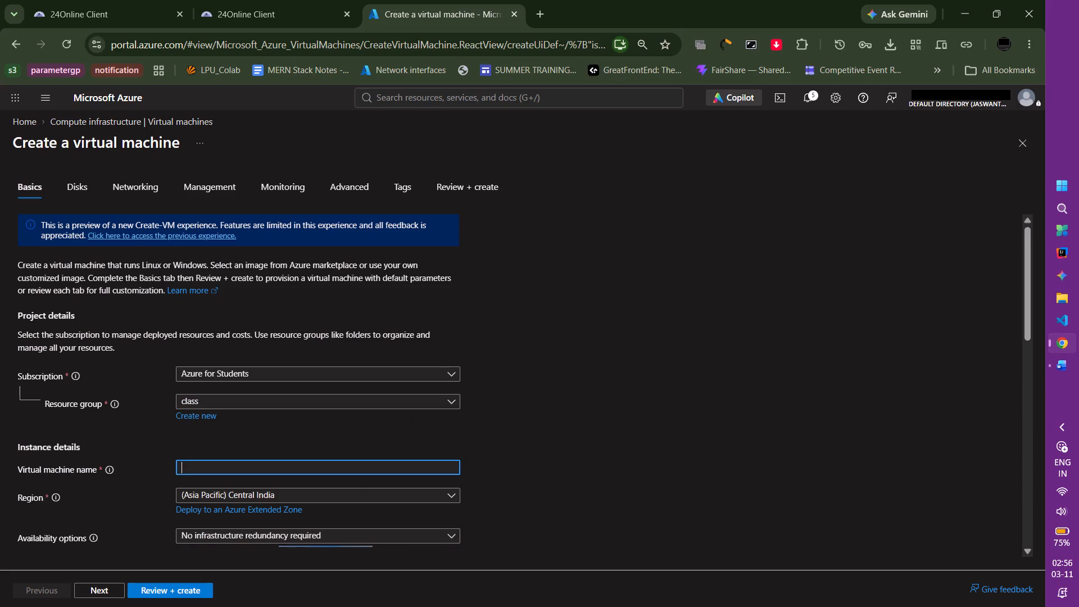
pyautogui.write('demo vm')
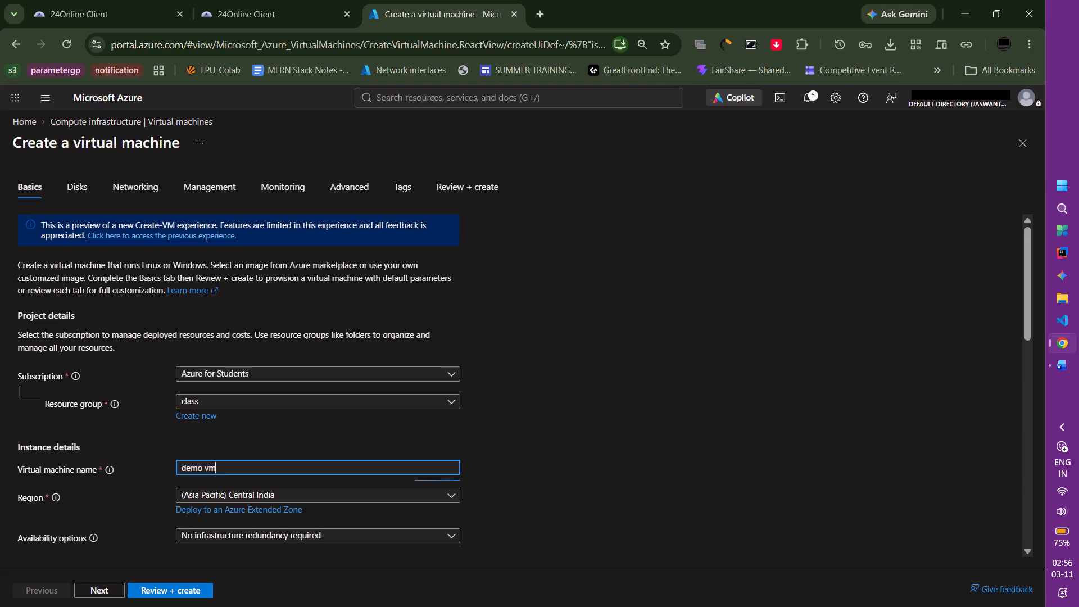
pyautogui.scroll(-1, 362, 508)
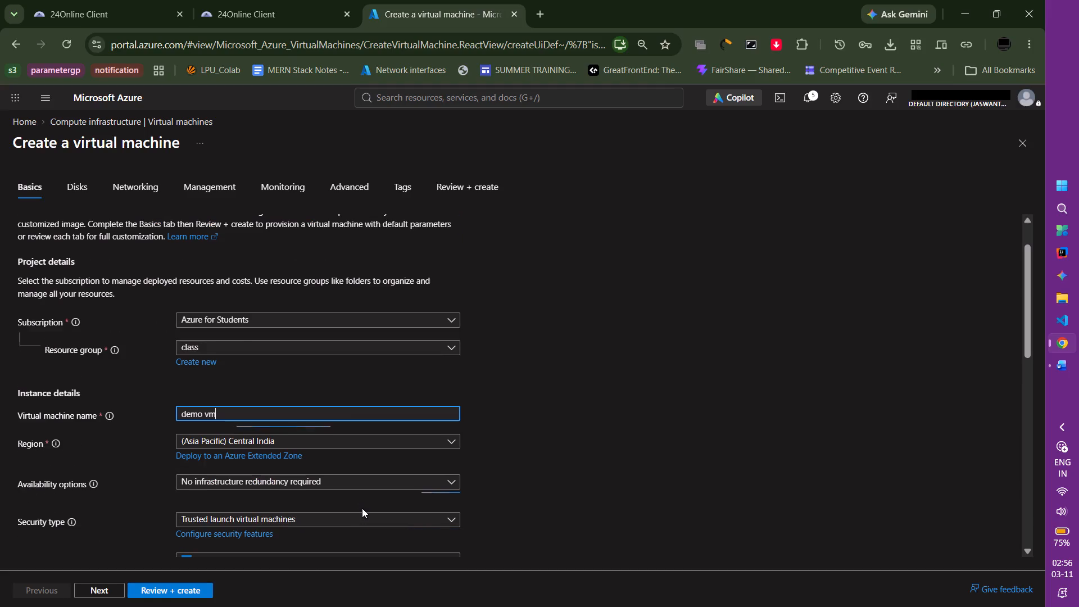
pyautogui.click(378, 475)
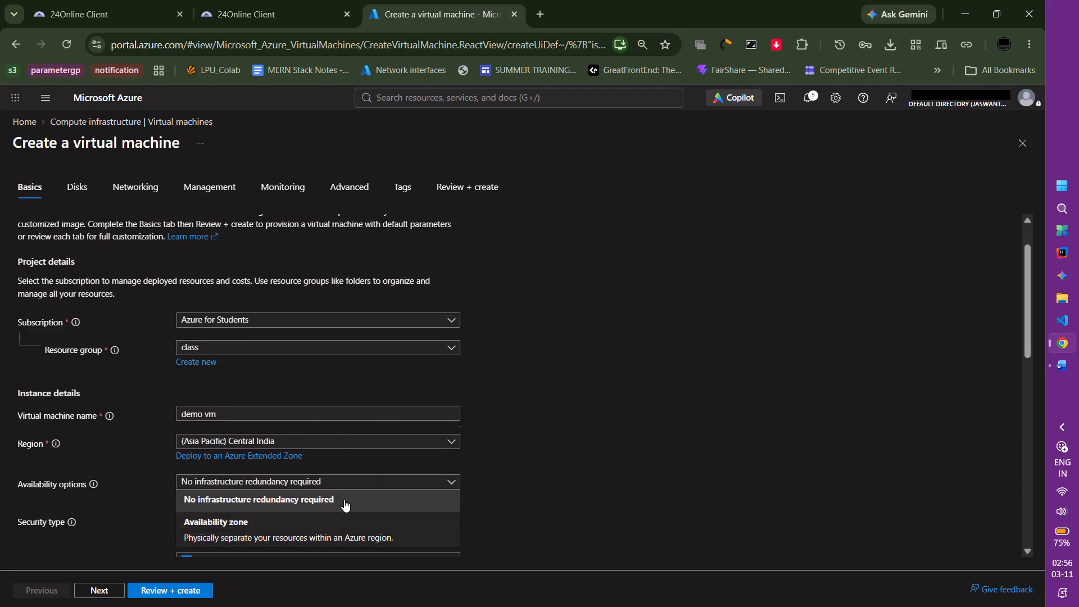
pyautogui.click(343, 499)
pyautogui.scroll(-1, 343, 499)
pyautogui.click(382, 420)
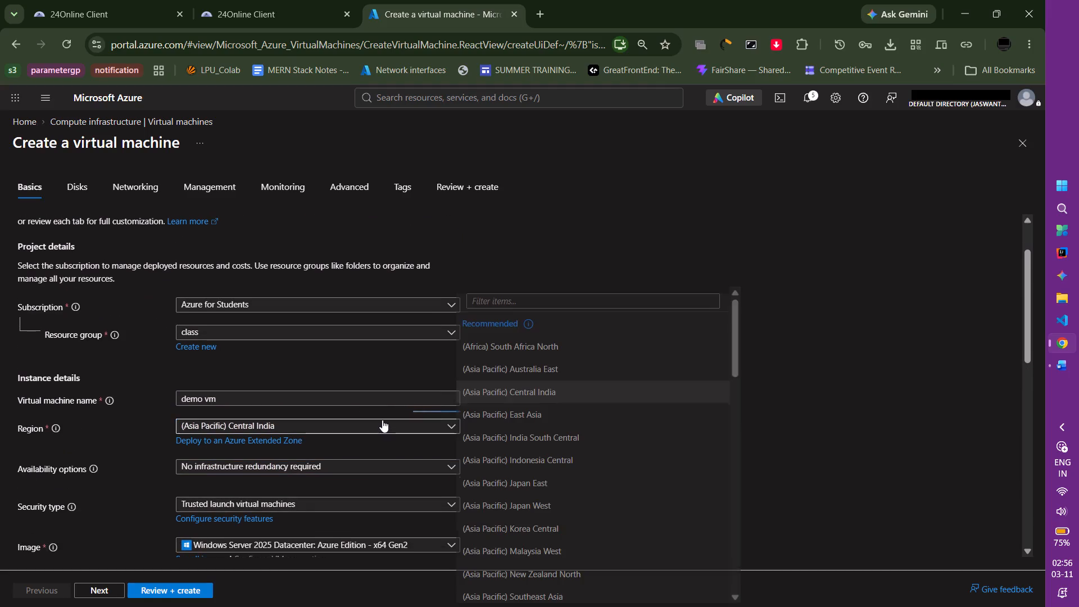
pyautogui.click(641, 221)
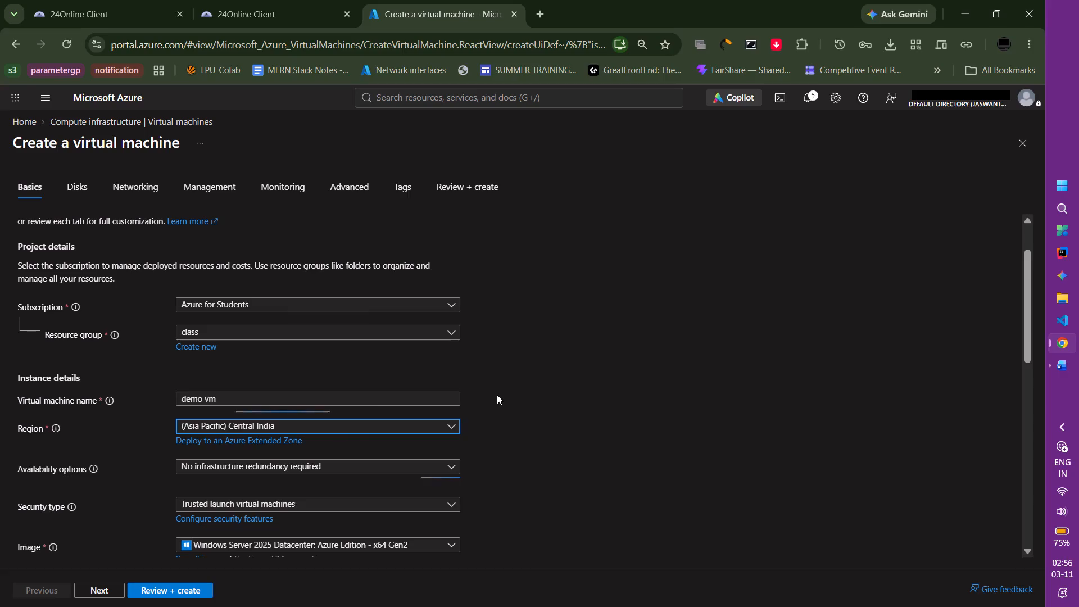
# Capture a screenshot of the demo vm basics settings, paste it into the Word document Document1, and return to Azure.
pyautogui.press('Print')
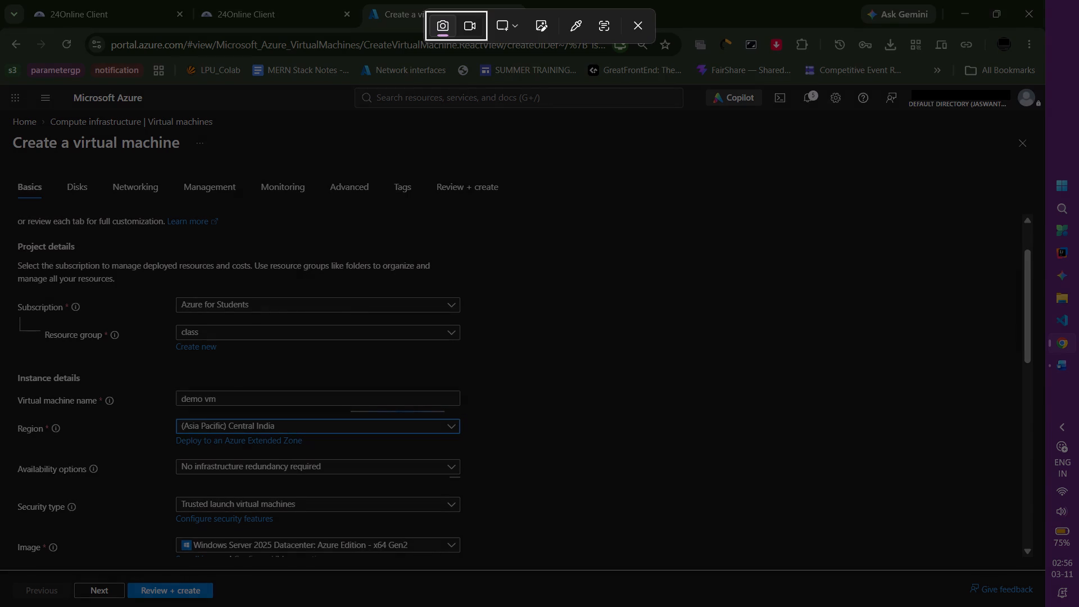
pyautogui.moveTo(0, 81); pyautogui.dragTo(1010, 606)
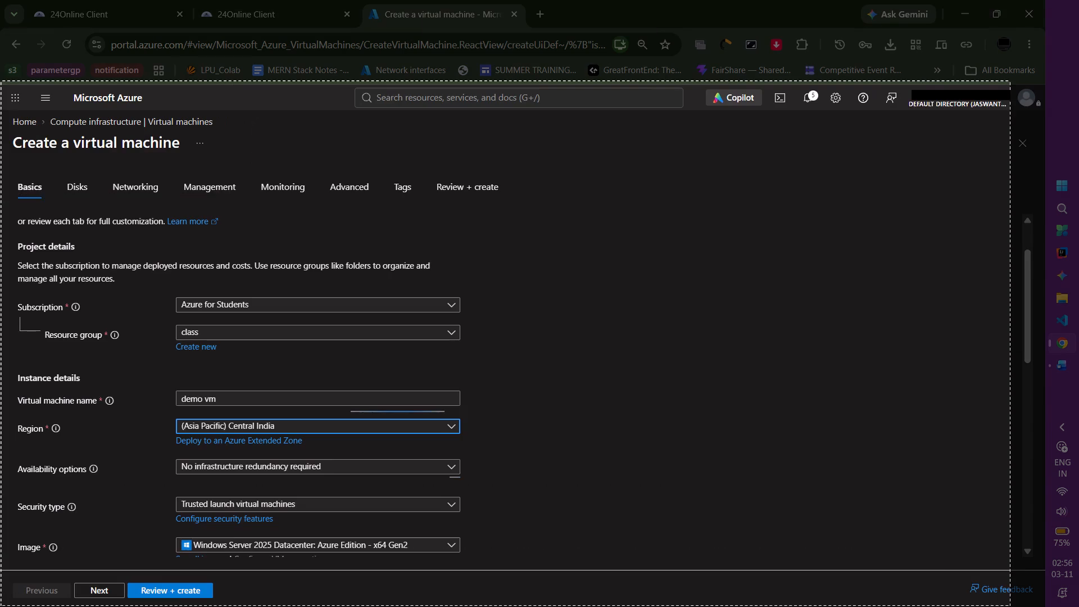
pyautogui.moveTo(1010, 606); pyautogui.dragTo(1042, 606)
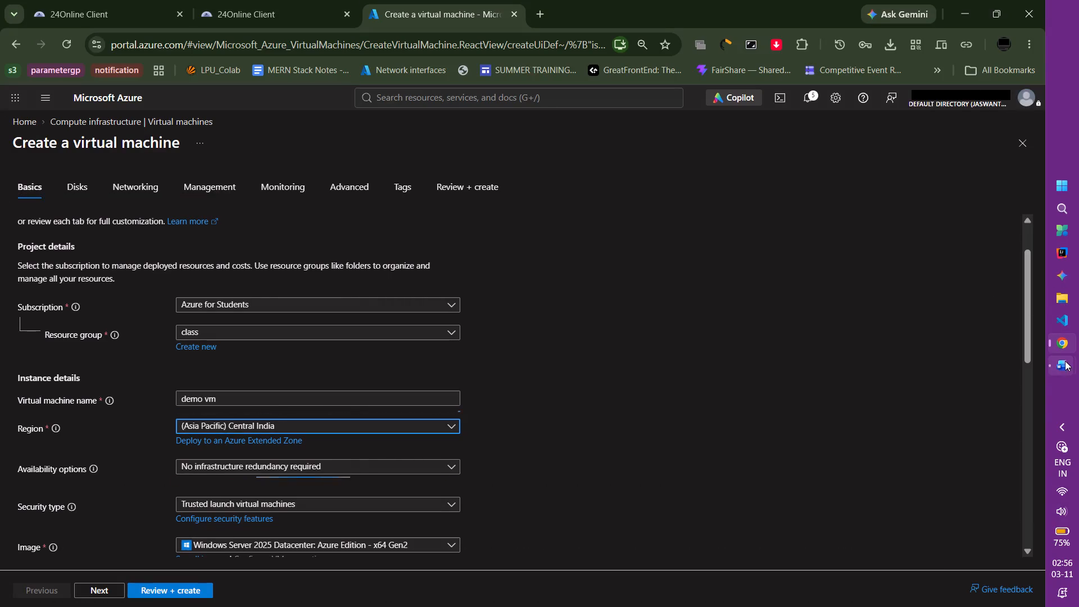
pyautogui.click(979, 410)
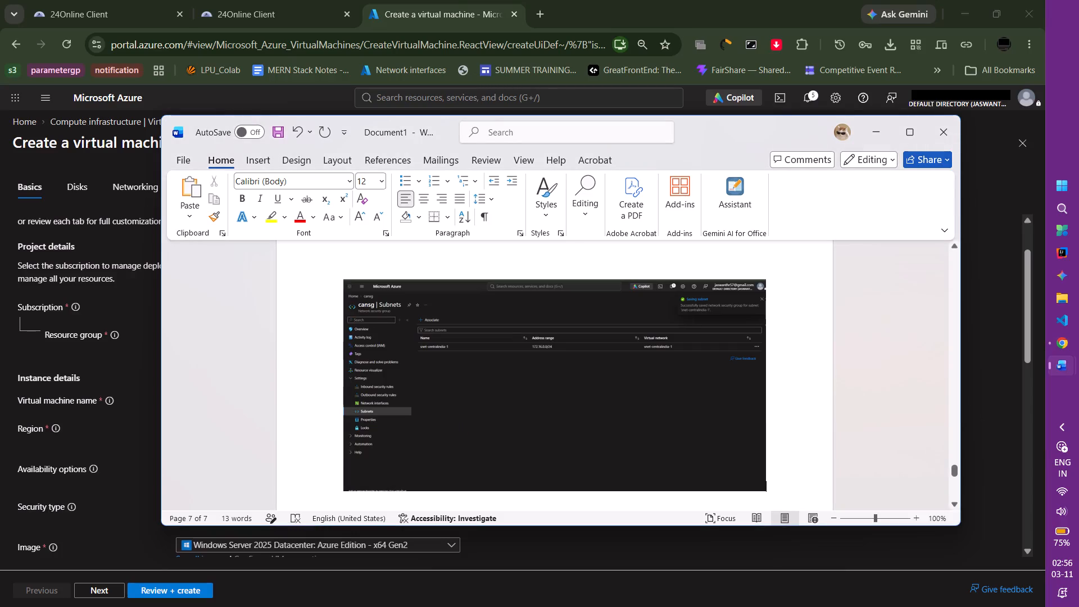
pyautogui.hotkey('ctrl', 'v')
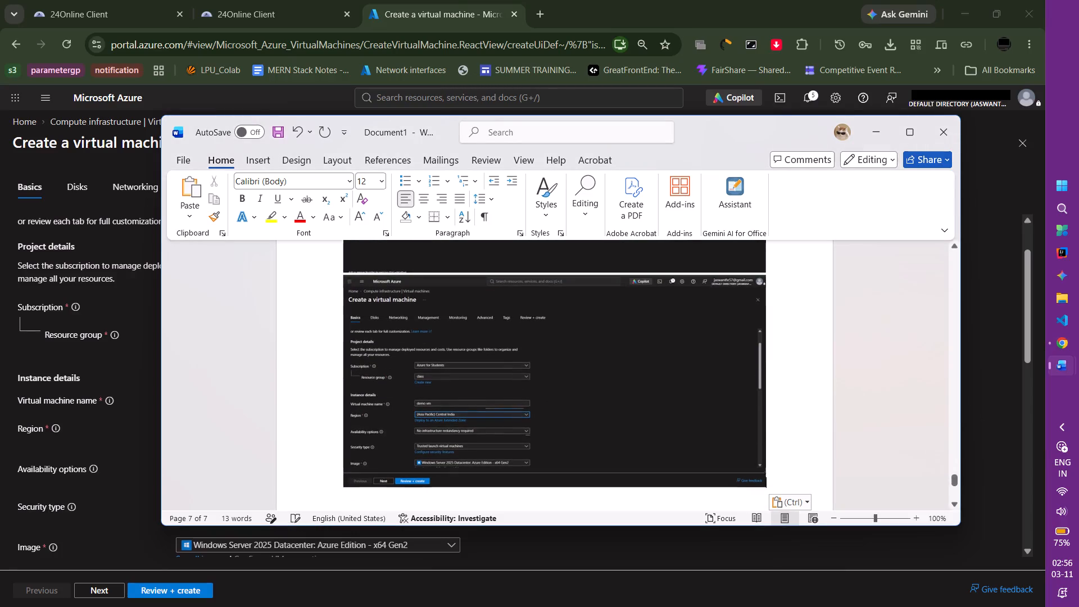
pyautogui.click(998, 423)
# Review the remaining basics settings of the new virtual machine and the virtual networks available in its networking settings.
pyautogui.scroll(-3, 306, 446)
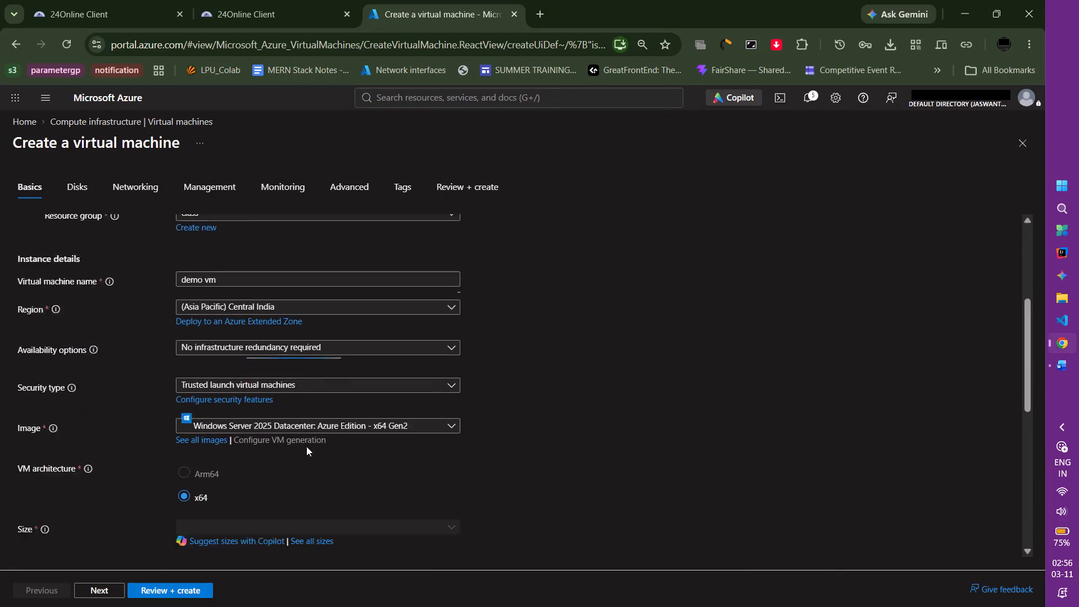
pyautogui.scroll(-4, 306, 446)
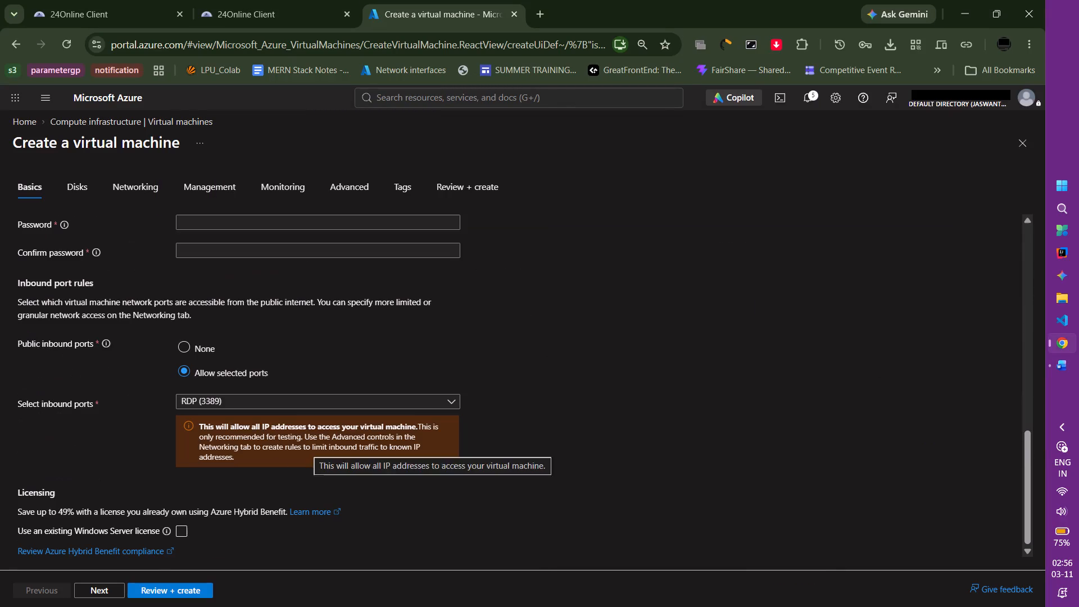
pyautogui.click(153, 187)
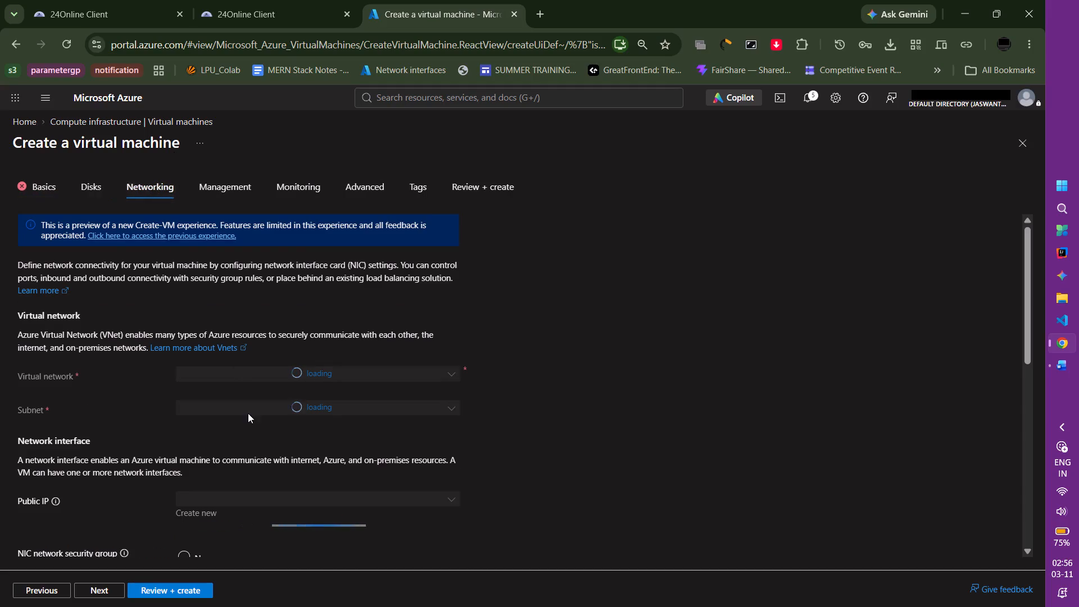
pyautogui.scroll(-1, 248, 413)
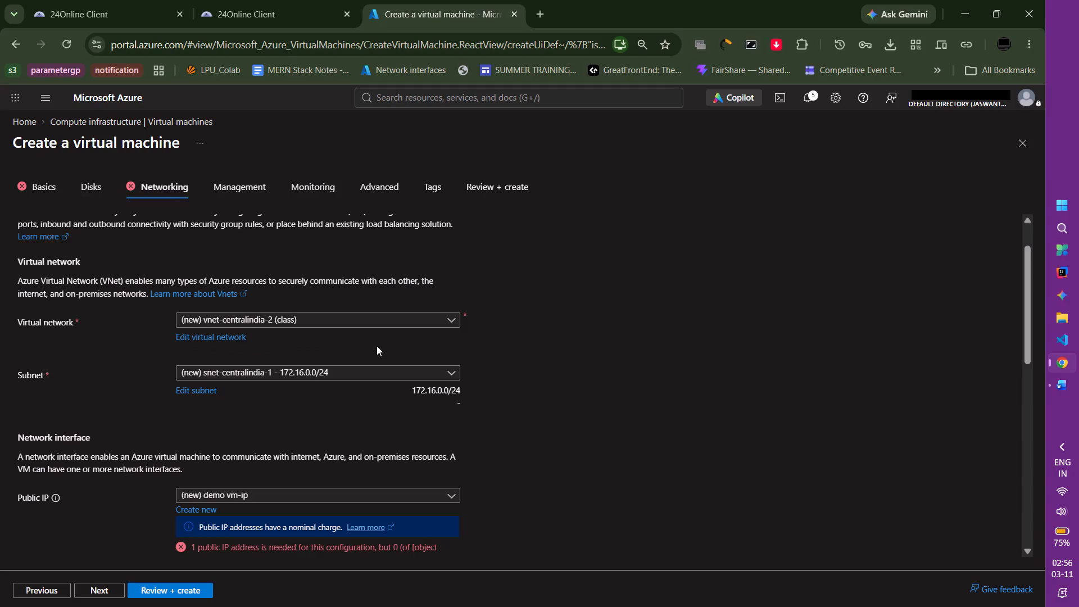
pyautogui.click(382, 321)
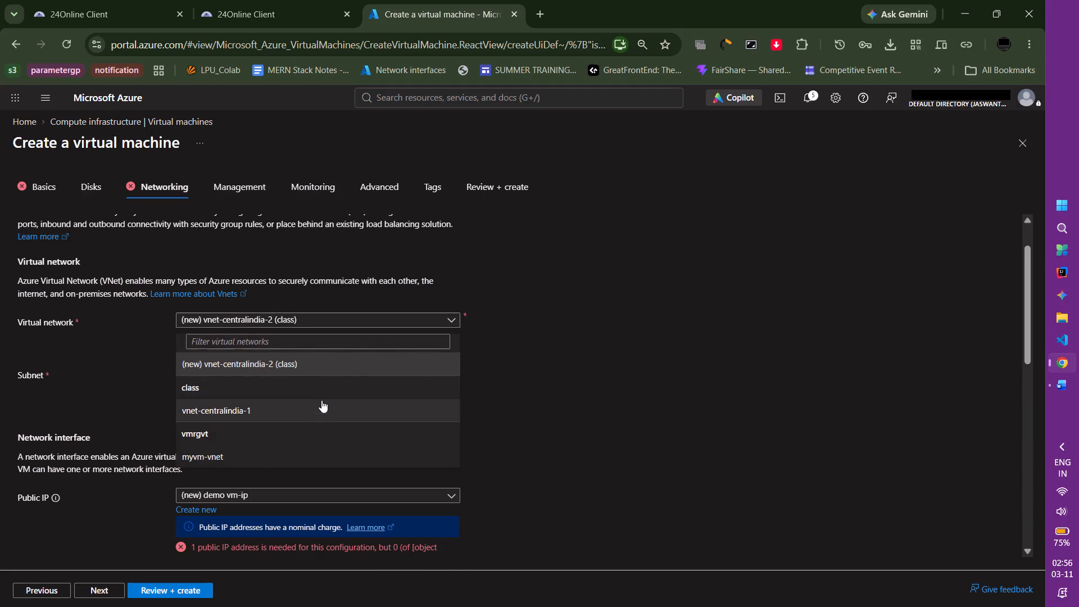
pyautogui.click(393, 315)
pyautogui.click(393, 315)
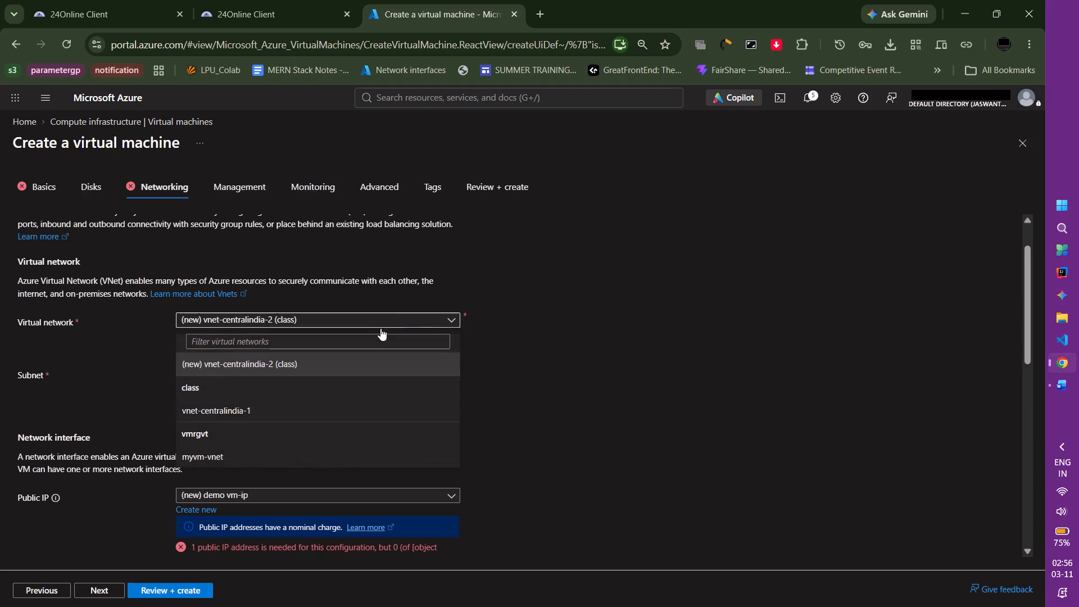
pyautogui.scroll(-3, 306, 435)
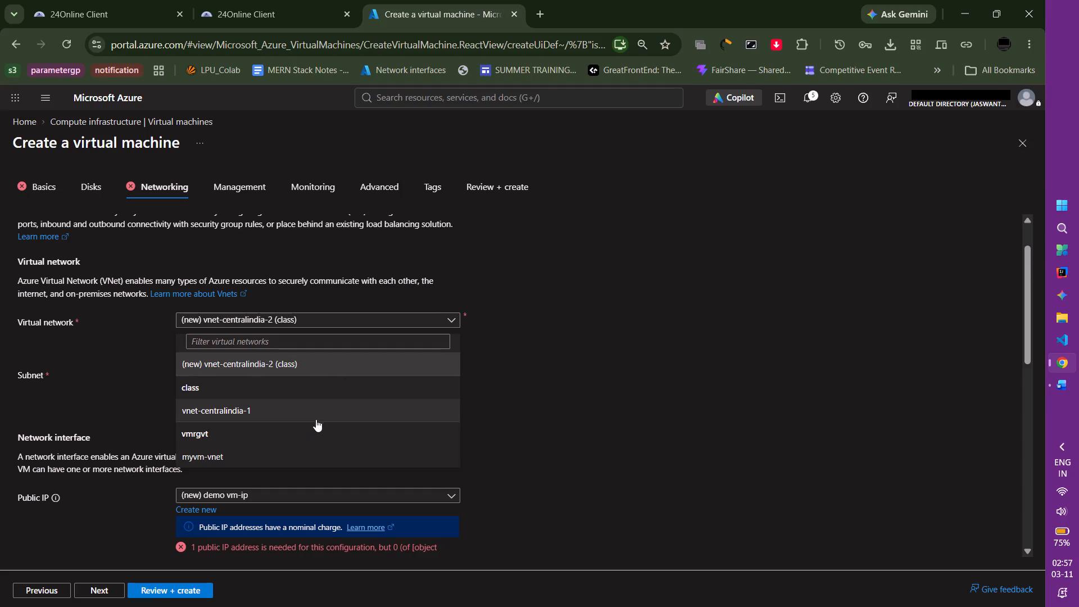
pyautogui.click(511, 400)
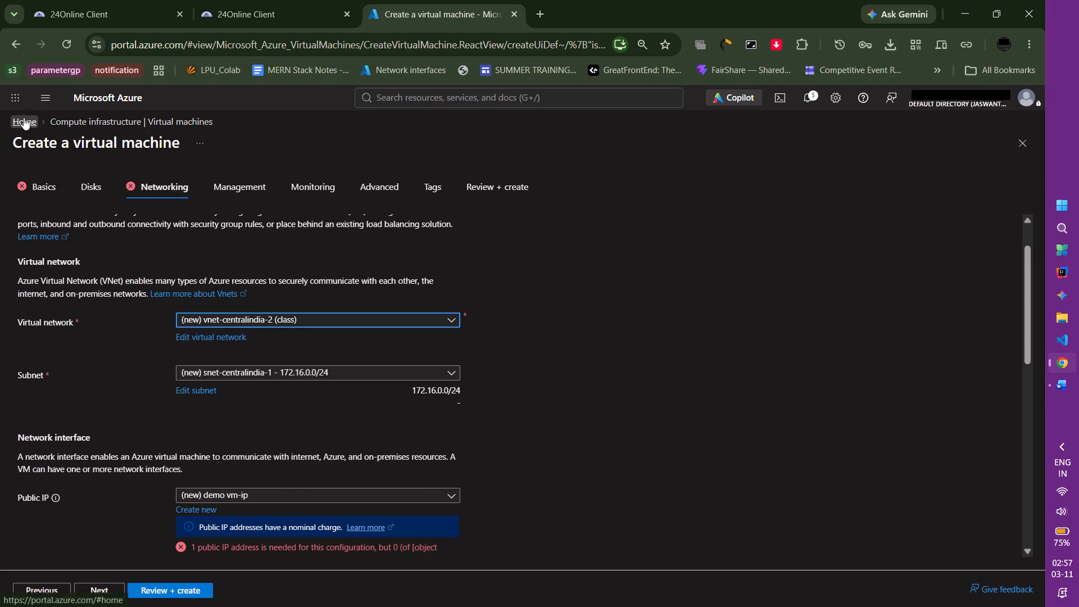
# Leave the virtual machine creation for the Virtual machines list, capture a screenshot of it, paste it into Document1, and return to Azure.
pyautogui.click(60, 120)
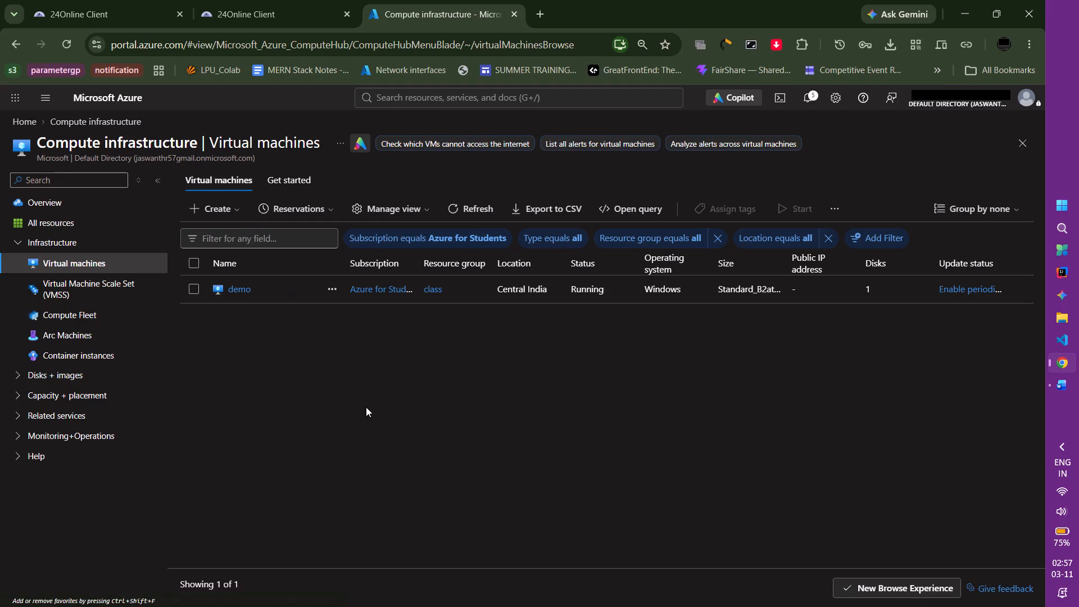
pyautogui.press('Print')
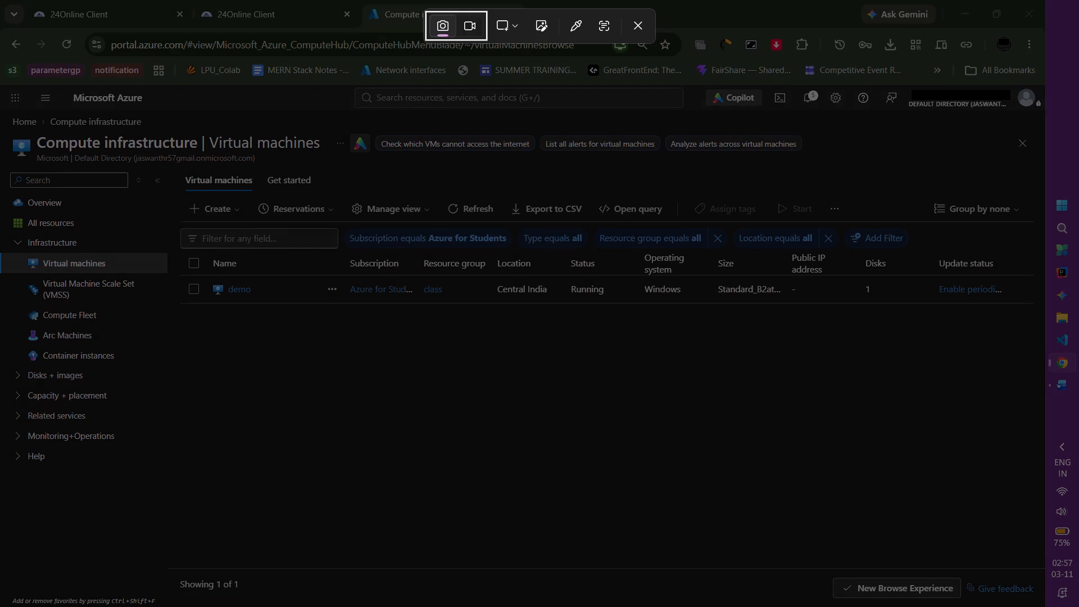
pyautogui.moveTo(0, 83); pyautogui.dragTo(1004, 595)
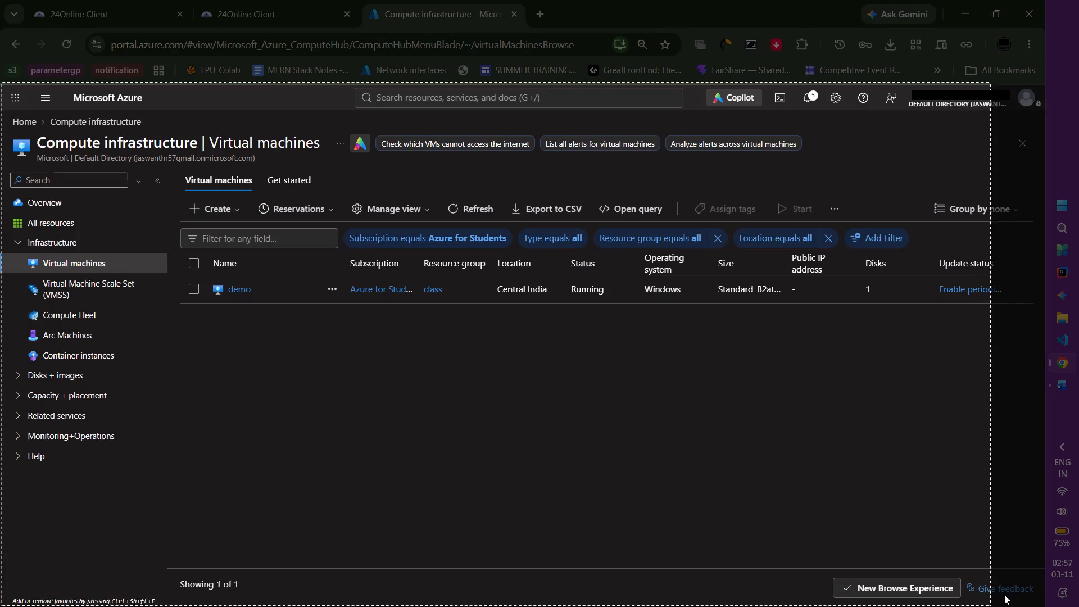
pyautogui.moveTo(1004, 595); pyautogui.dragTo(1046, 606)
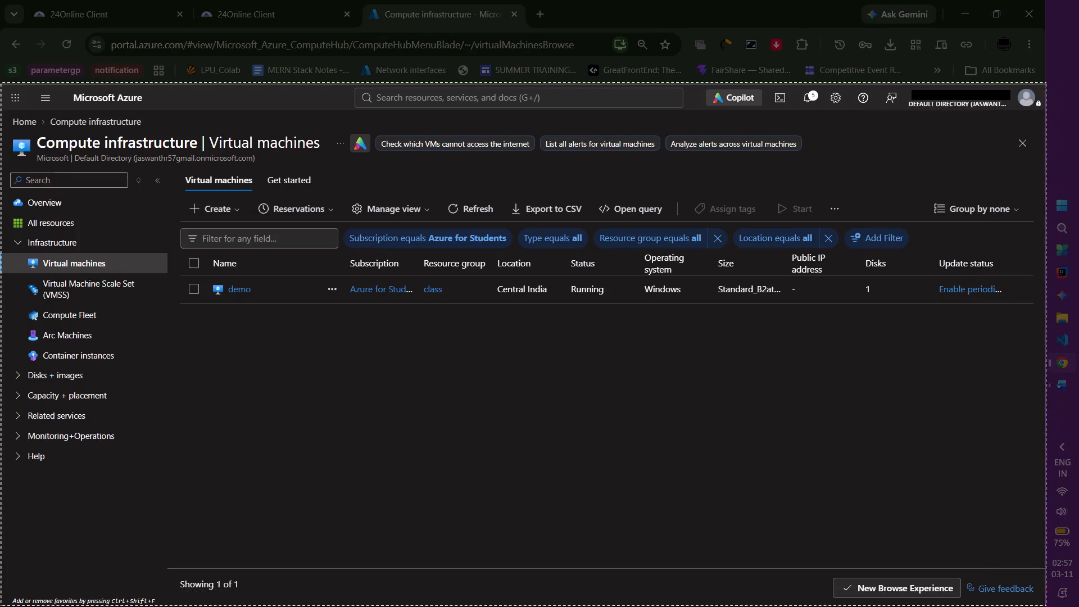
pyautogui.moveTo(1046, 606); pyautogui.dragTo(1042, 606)
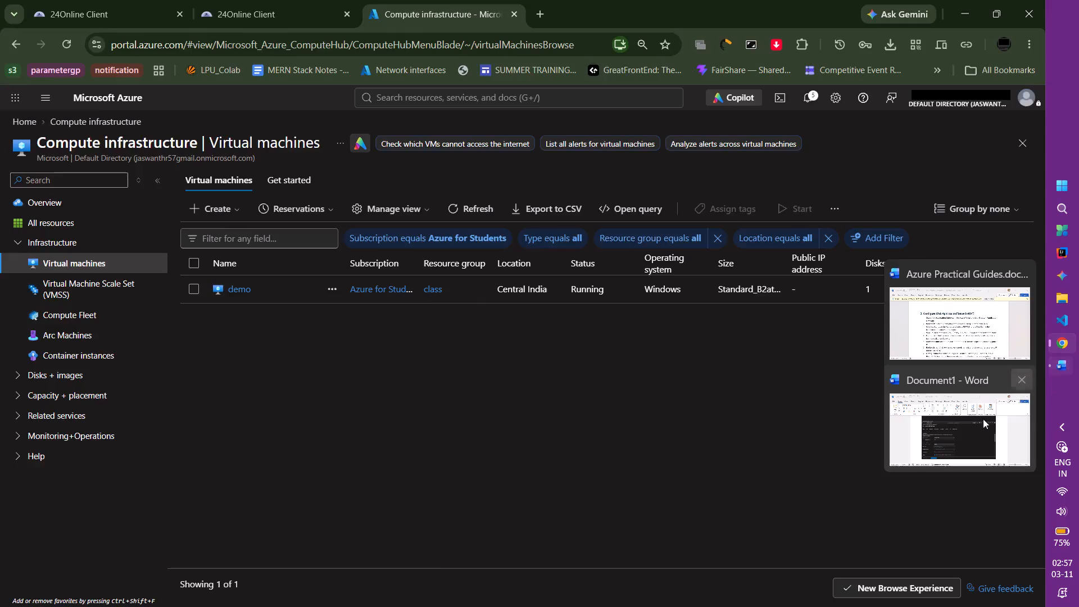
pyautogui.click(968, 427)
pyautogui.click(799, 486)
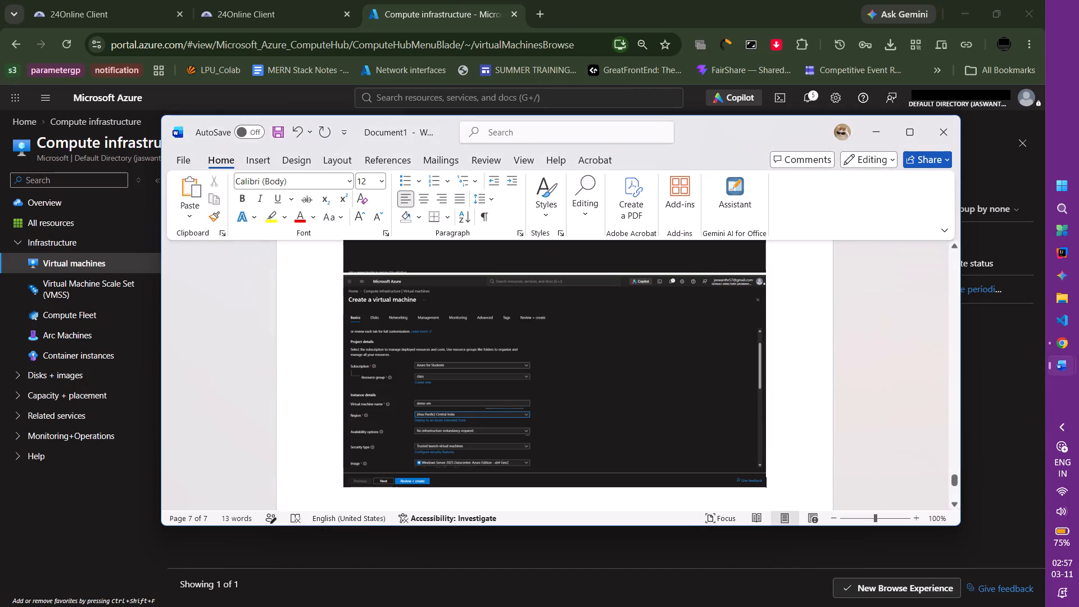
pyautogui.hotkey('ctrl', 'v')
pyautogui.click(1003, 405)
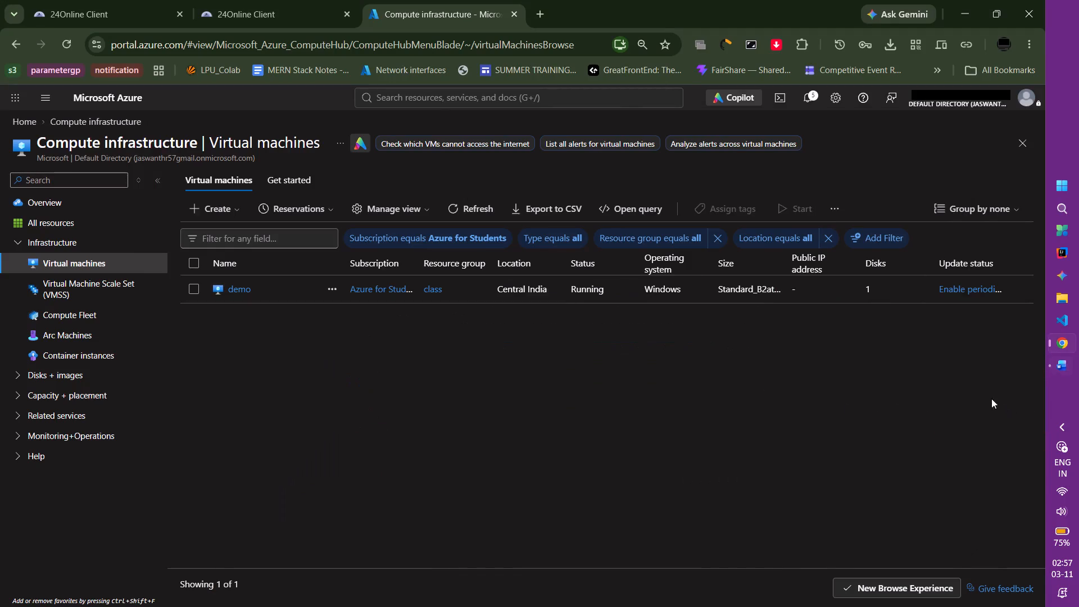
# Following the Azure Practical Guides section on WAF, search Azure for "applic", capture a screenshot of the results, and open the Application gateway service.
pyautogui.click(442, 96)
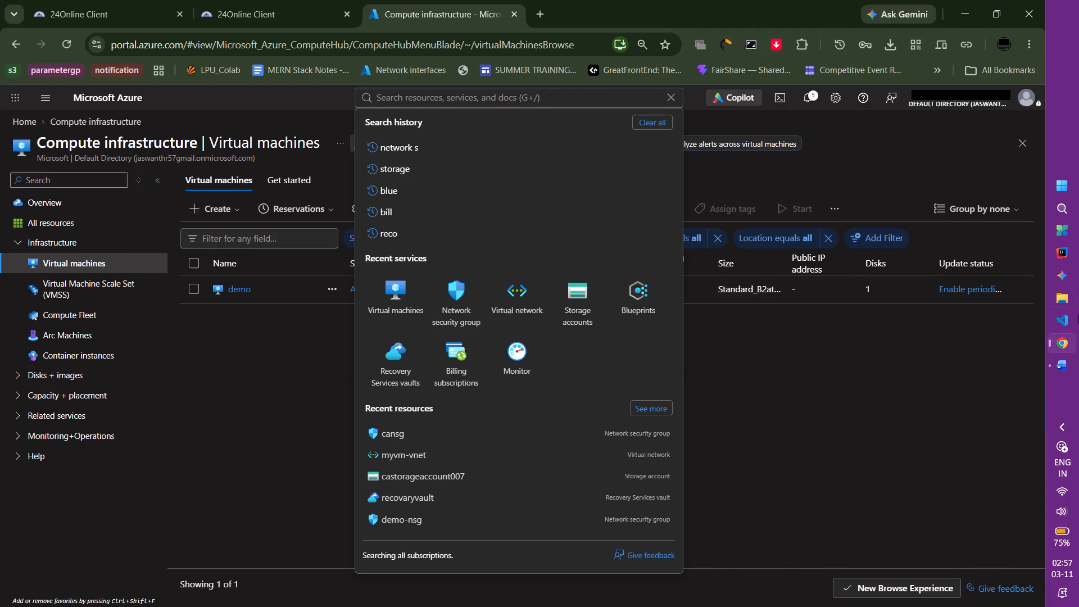
pyautogui.click(964, 331)
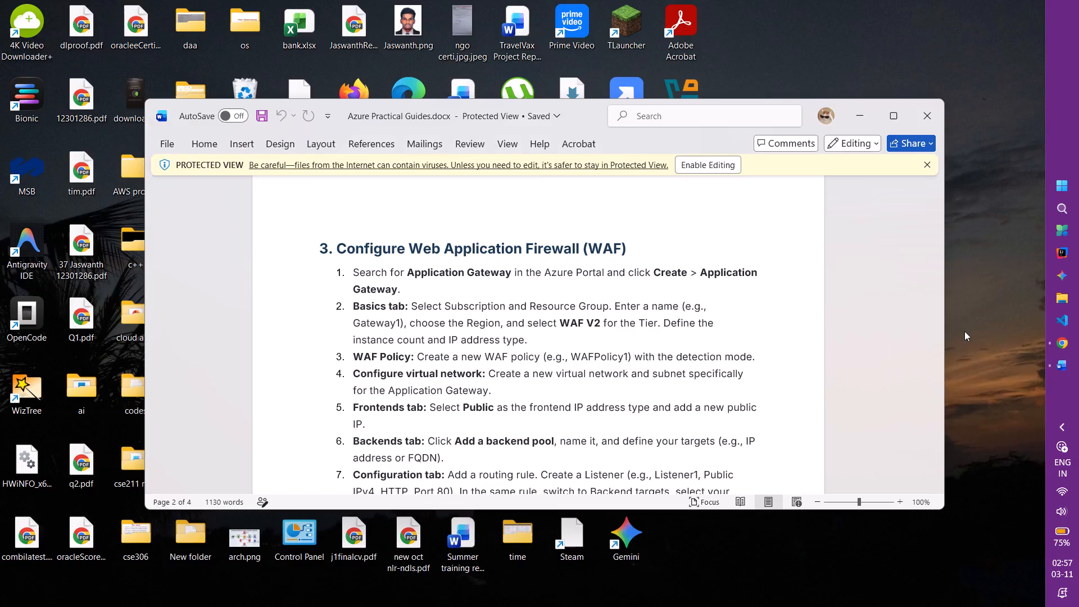
pyautogui.click(986, 416)
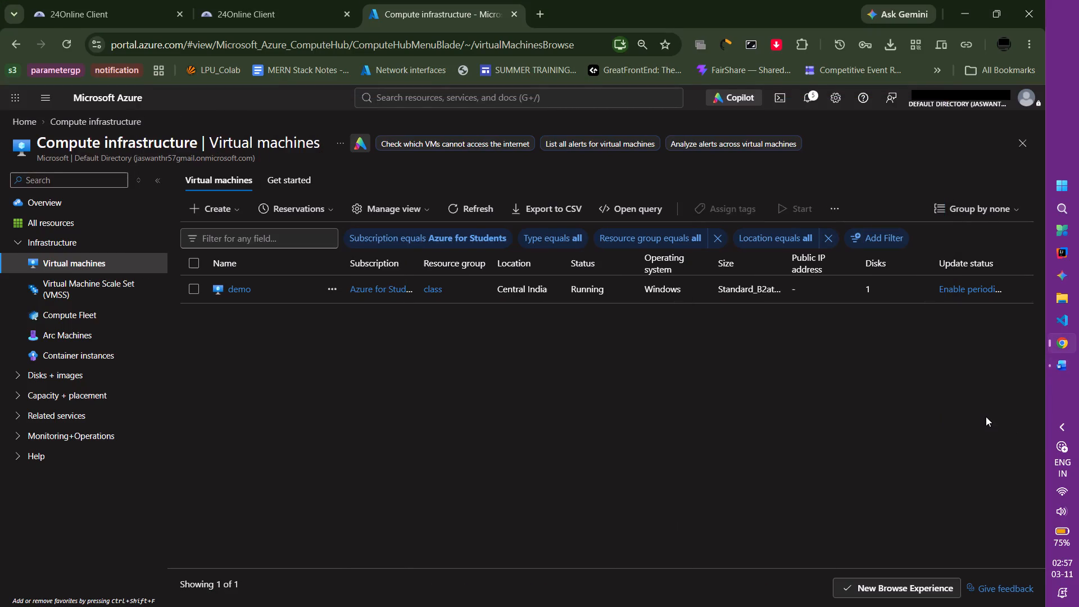
pyautogui.click(521, 96)
pyautogui.write('applic')
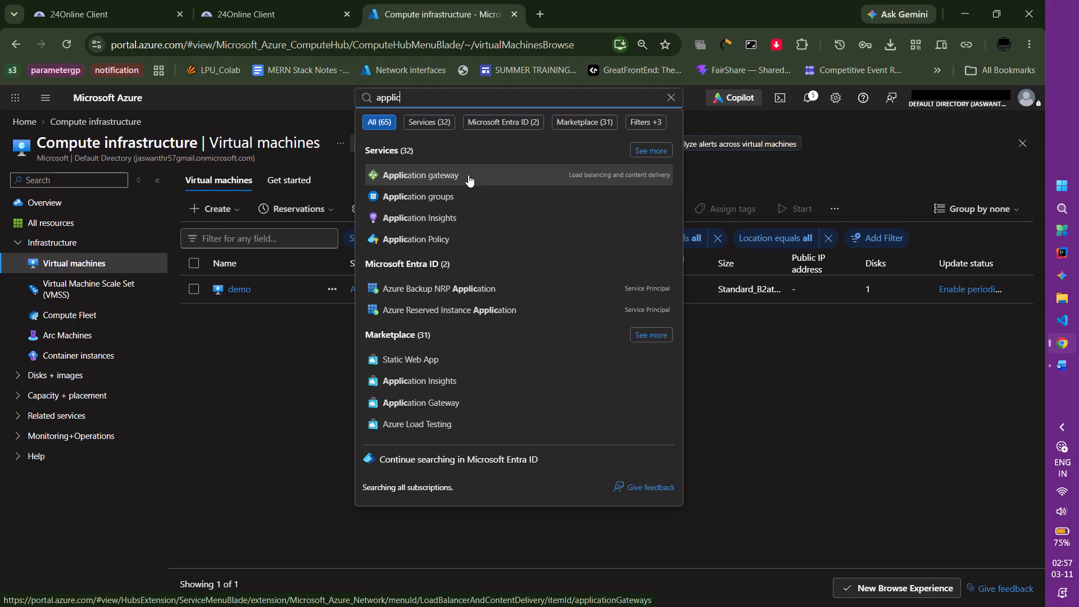
pyautogui.press('Print')
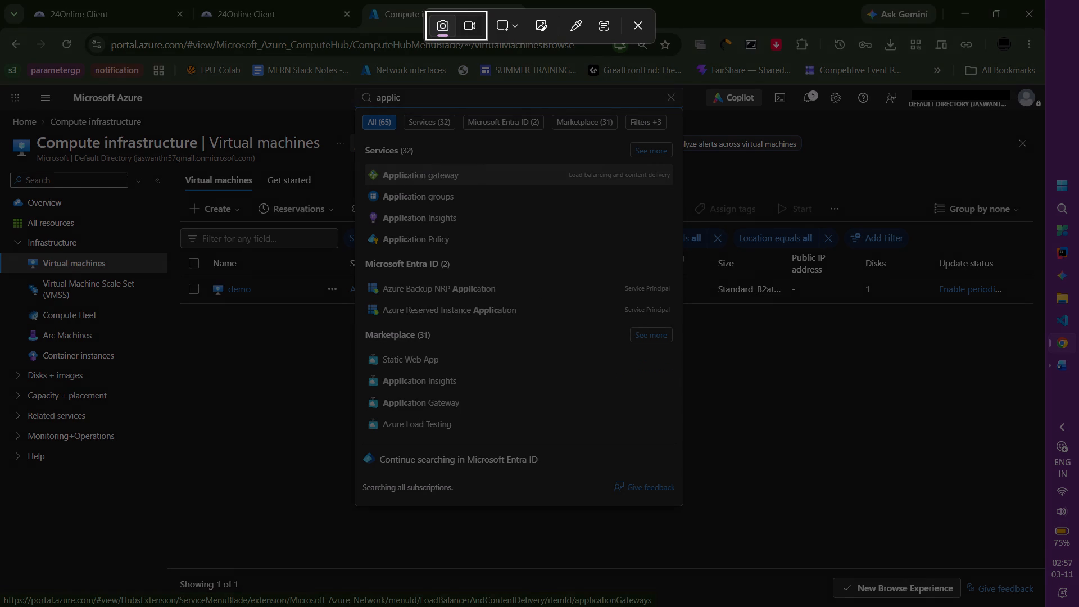
pyautogui.moveTo(0, 75); pyautogui.dragTo(1046, 606)
pyautogui.click(539, 178)
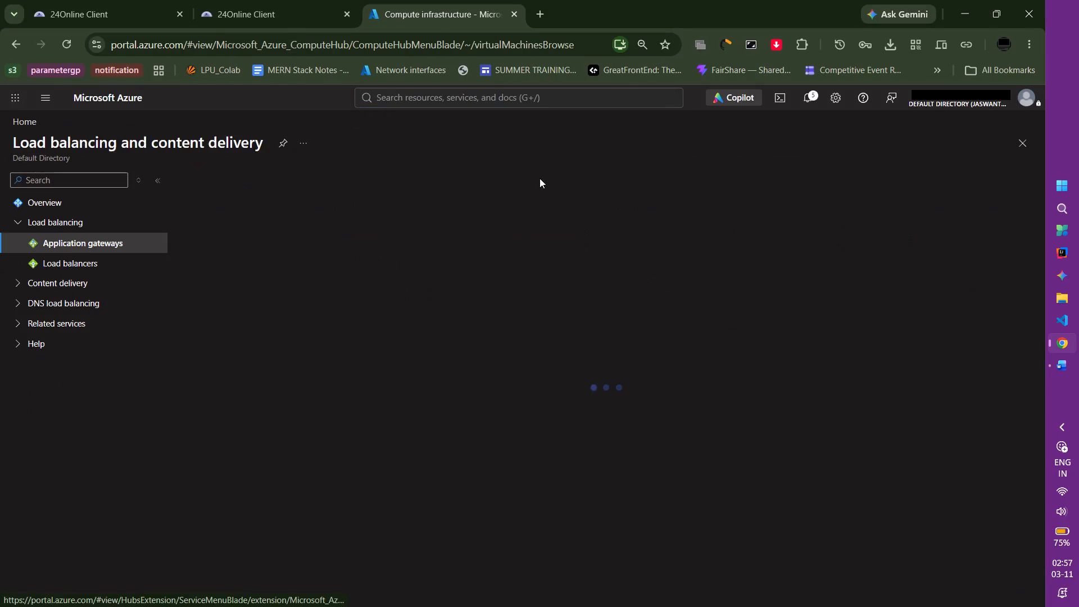
# Add the line "Question 2:" at the end of Document1, paste the search screenshot beneath it, and return to Azure.
pyautogui.hotkey('alt', 'Tab')
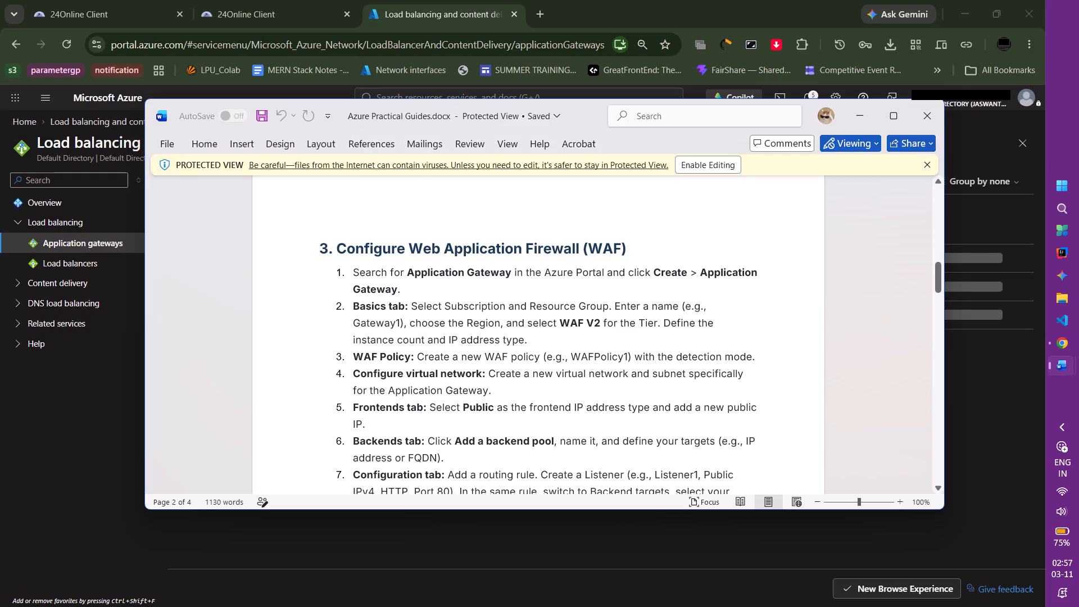
pyautogui.hotkey('alt', 'Tab')
pyautogui.hotkey('alt', 'Tab')
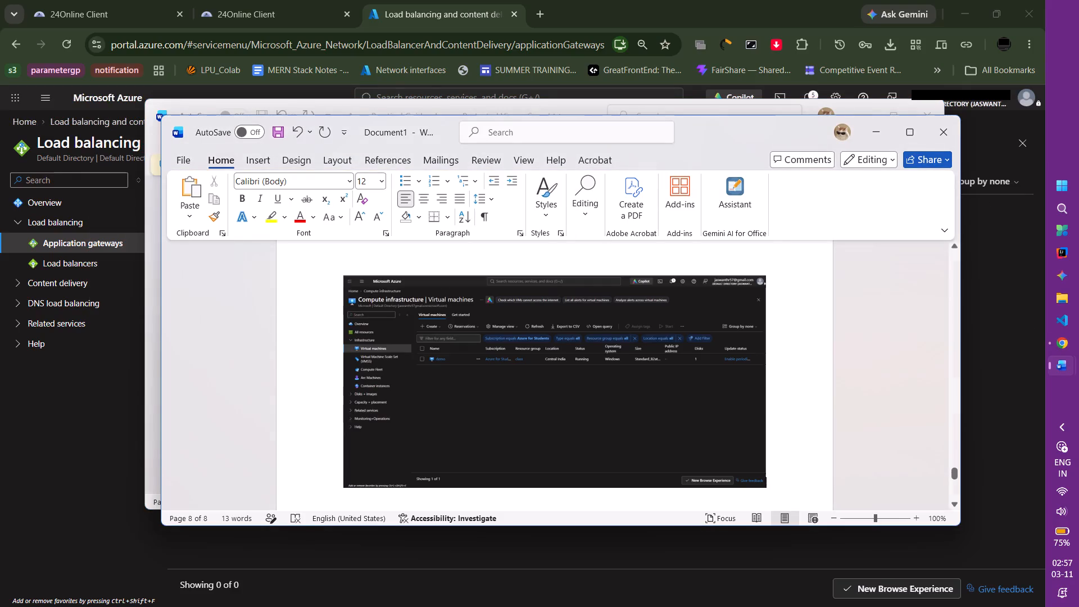
pyautogui.press('Return')
pyautogui.write('Question 2')
pyautogui.hotkey('shift', ':')
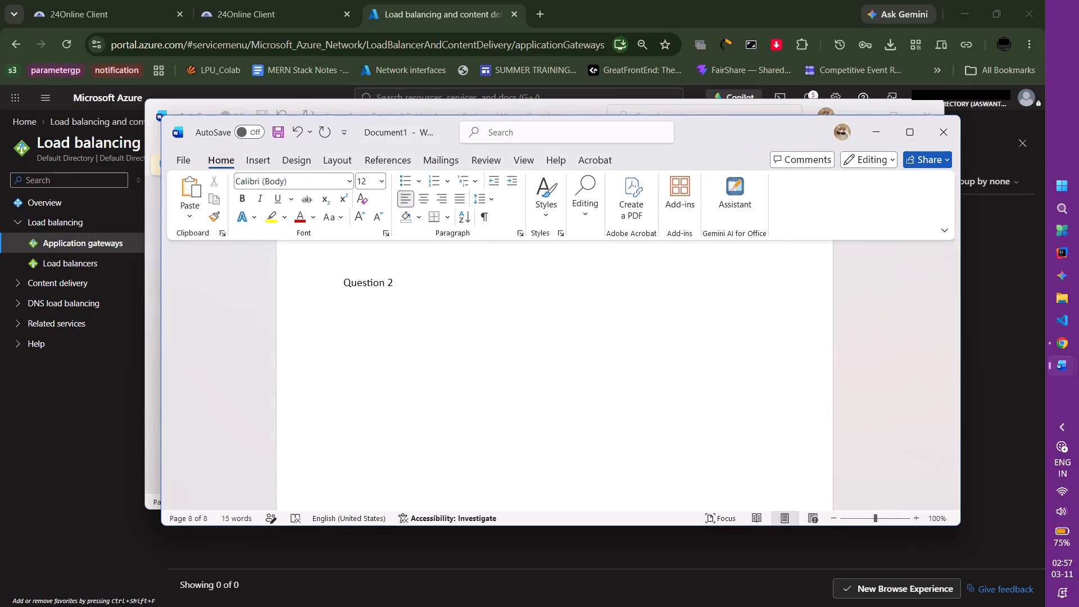
pyautogui.hotkey('shift', 'Return')
pyautogui.hotkey('ctrl', 'v')
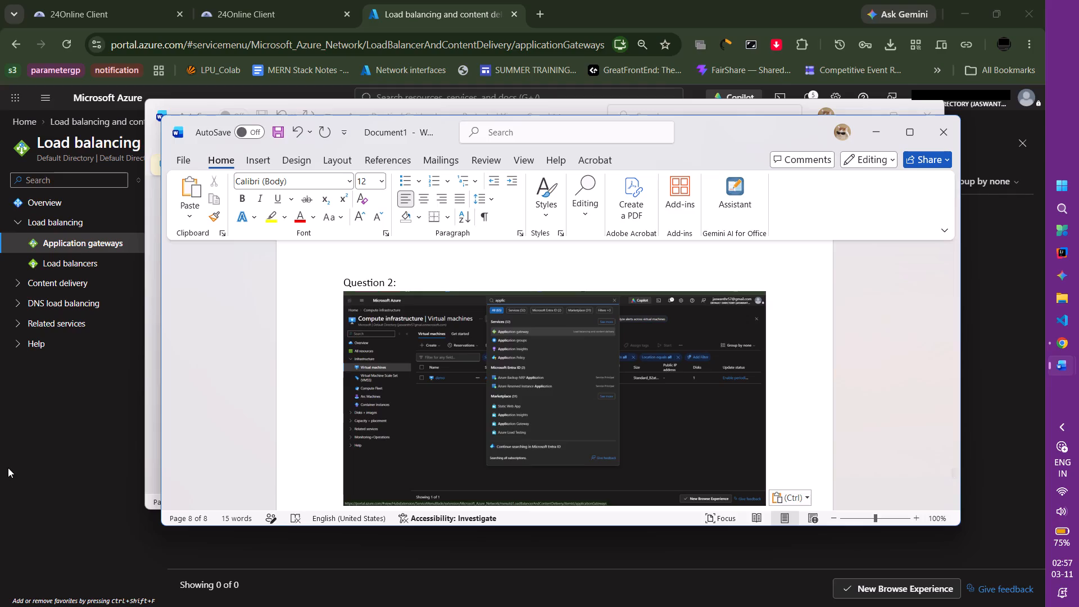
pyautogui.click(6, 468)
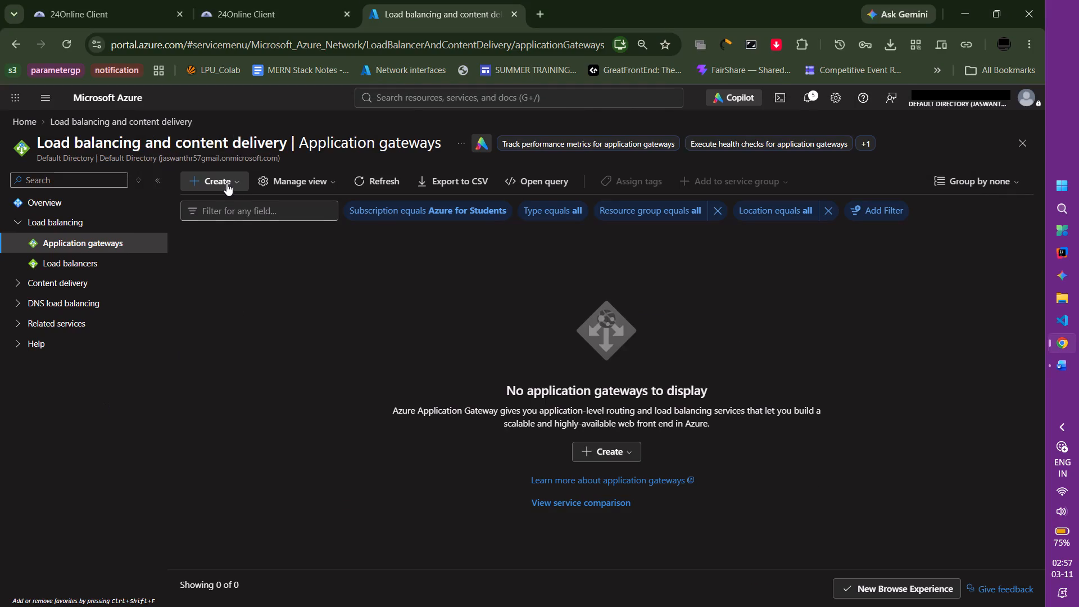
# Show the application gateway creation options, capture a screenshot of them, paste it at the end of Document1, and return to Azure.
pyautogui.click(226, 183)
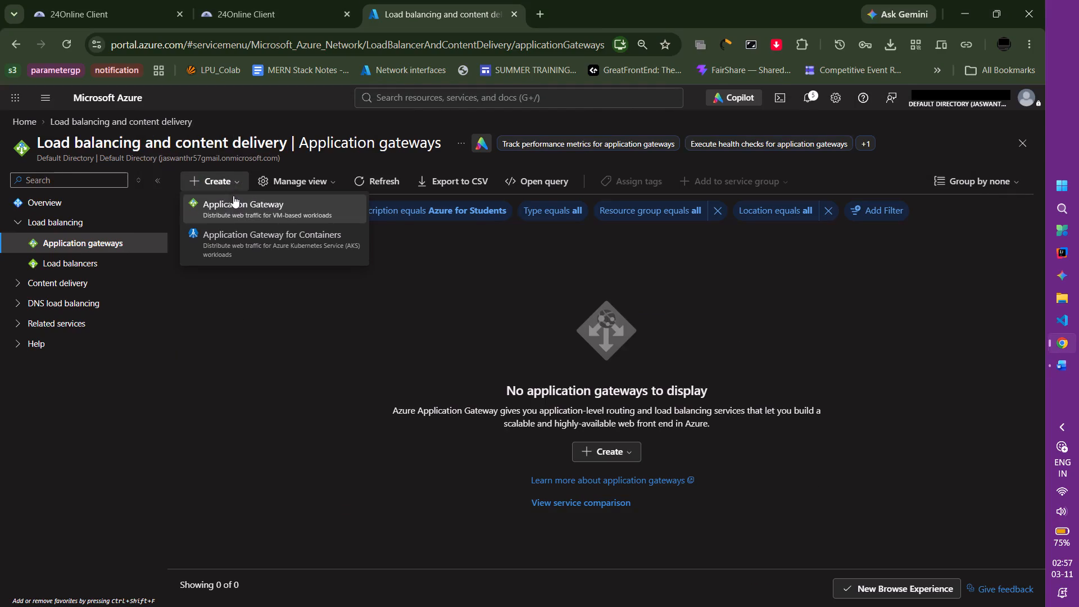
pyautogui.press('Print')
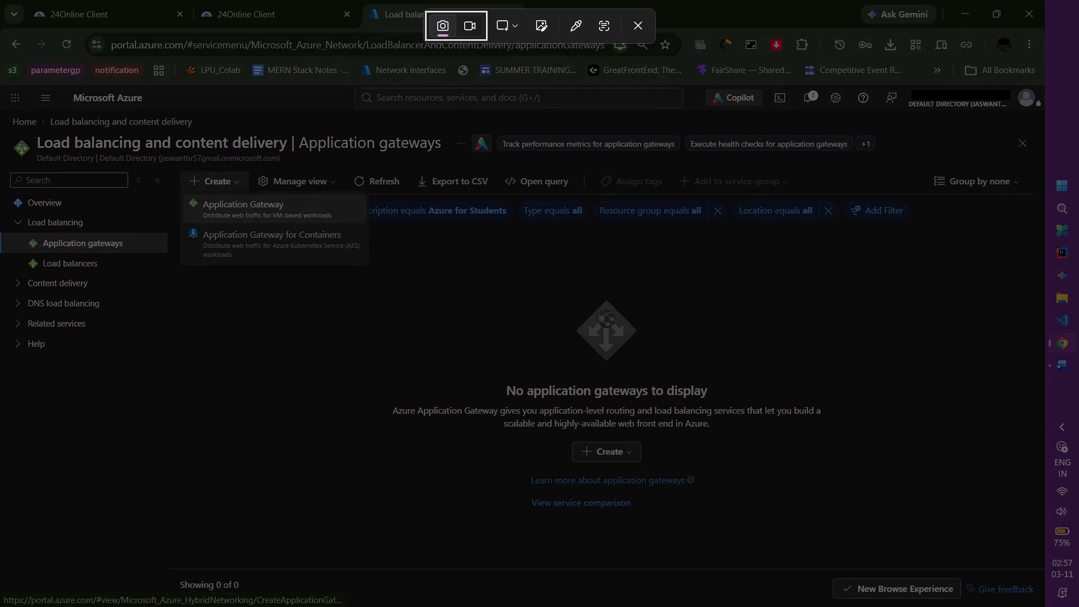
pyautogui.moveTo(0, 70); pyautogui.dragTo(1078, 606)
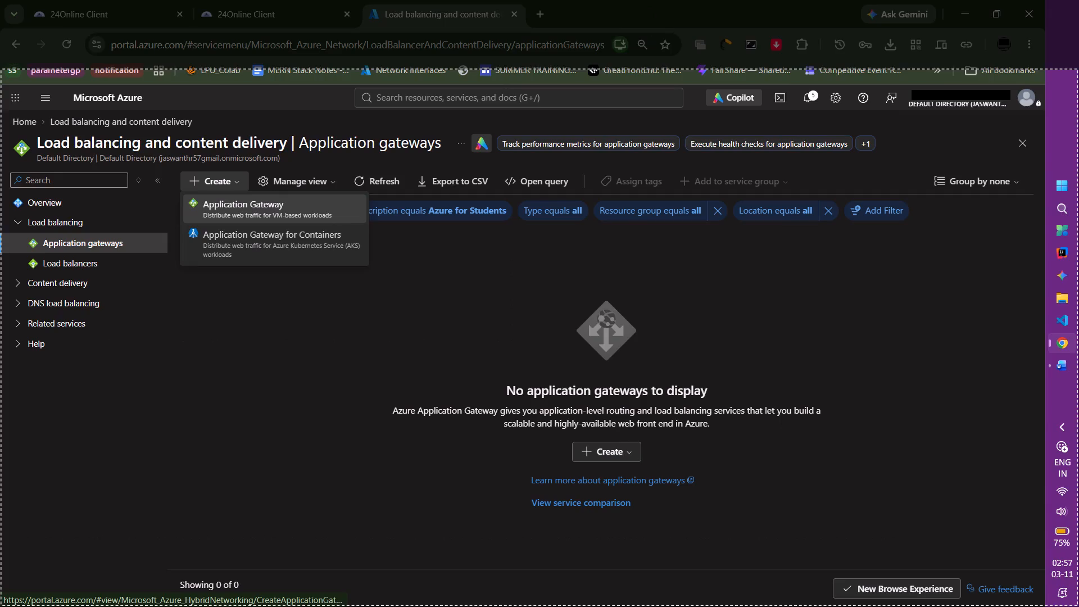
pyautogui.moveTo(1078, 606); pyautogui.dragTo(1046, 606)
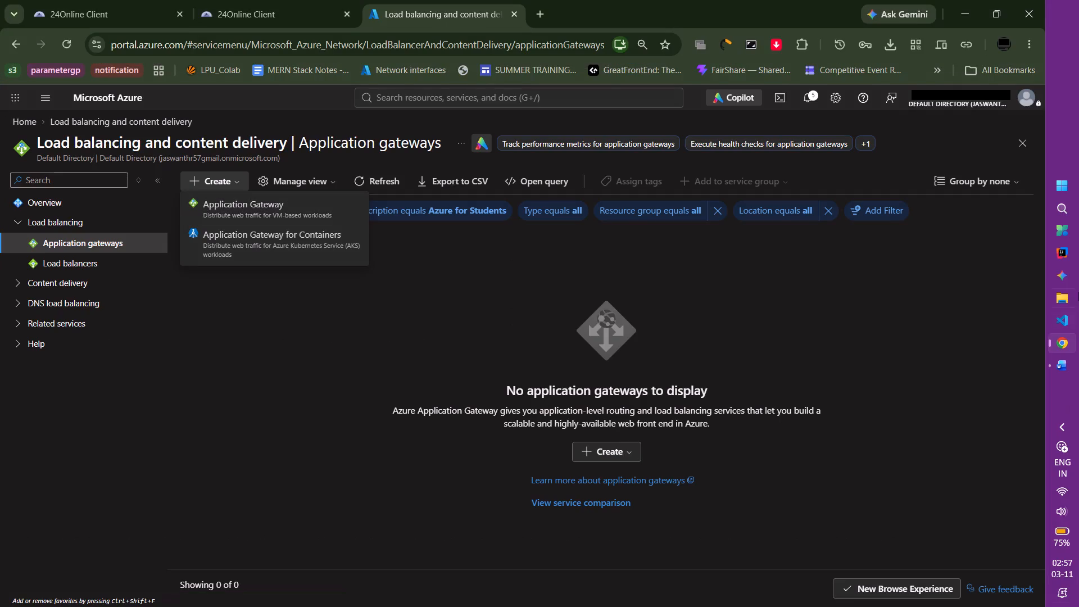
pyautogui.click(1070, 372)
pyautogui.click(1001, 428)
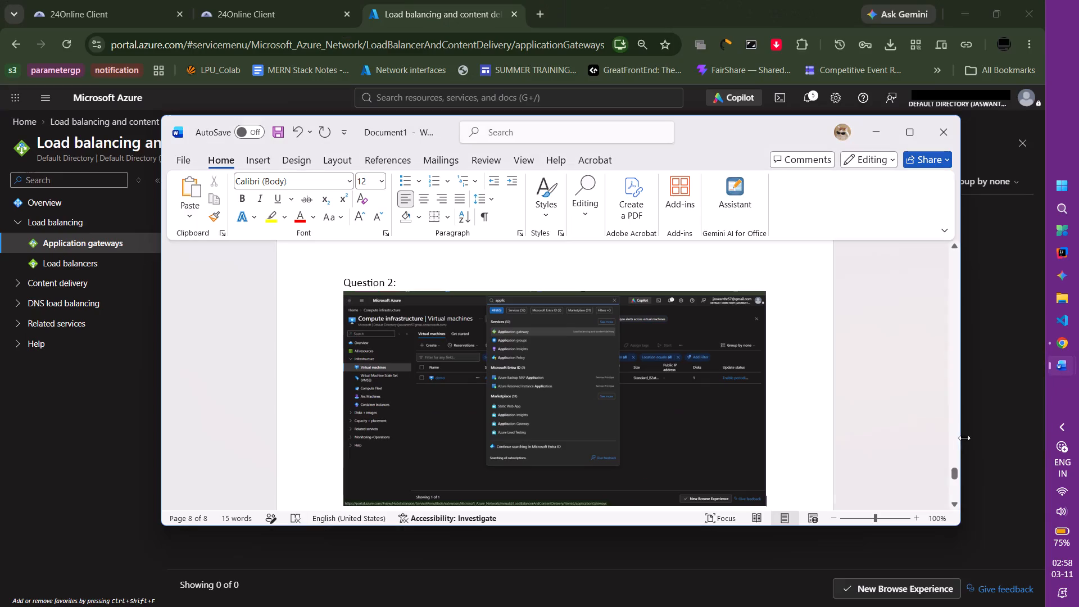
pyautogui.hotkey('ctrl', 'v')
pyautogui.click(974, 455)
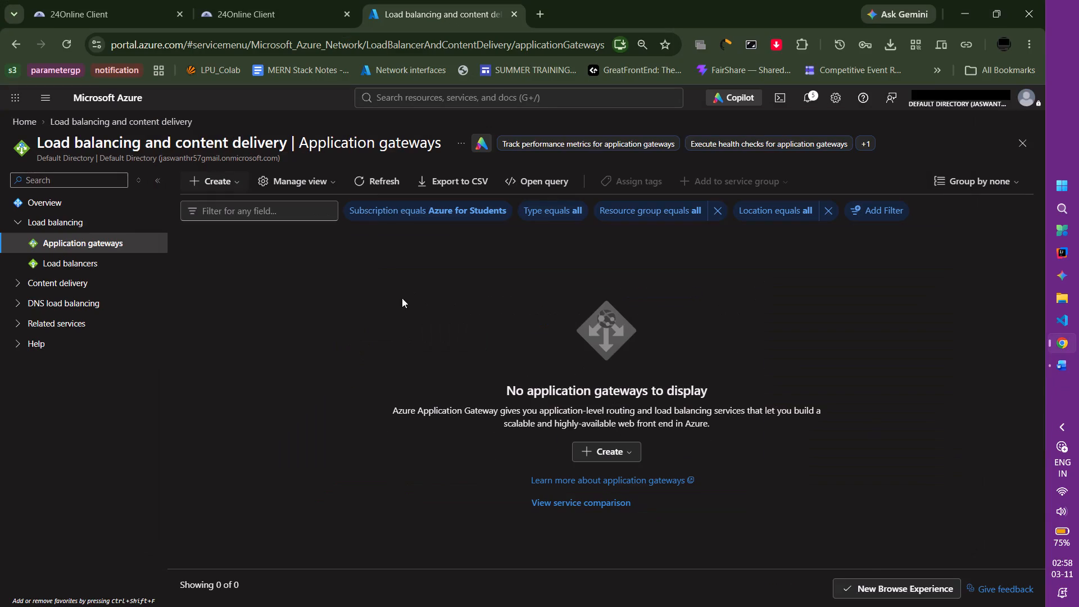
# Start a new Application Gateway in resource group class, name it appgtway, and set its tier to WAF V2.
pyautogui.click(226, 179)
pyautogui.click(225, 203)
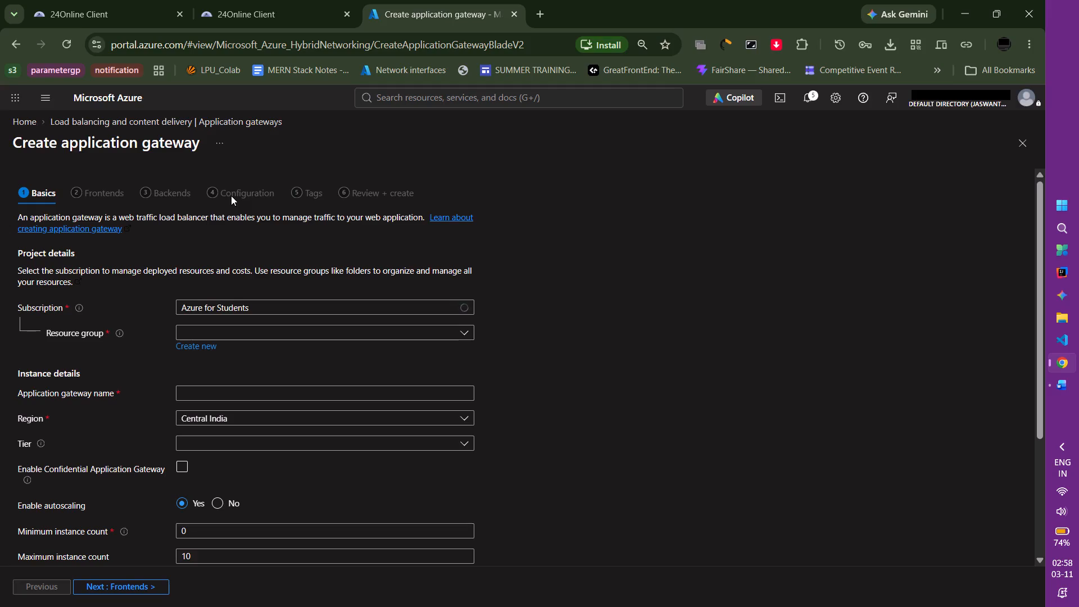
pyautogui.click(232, 329)
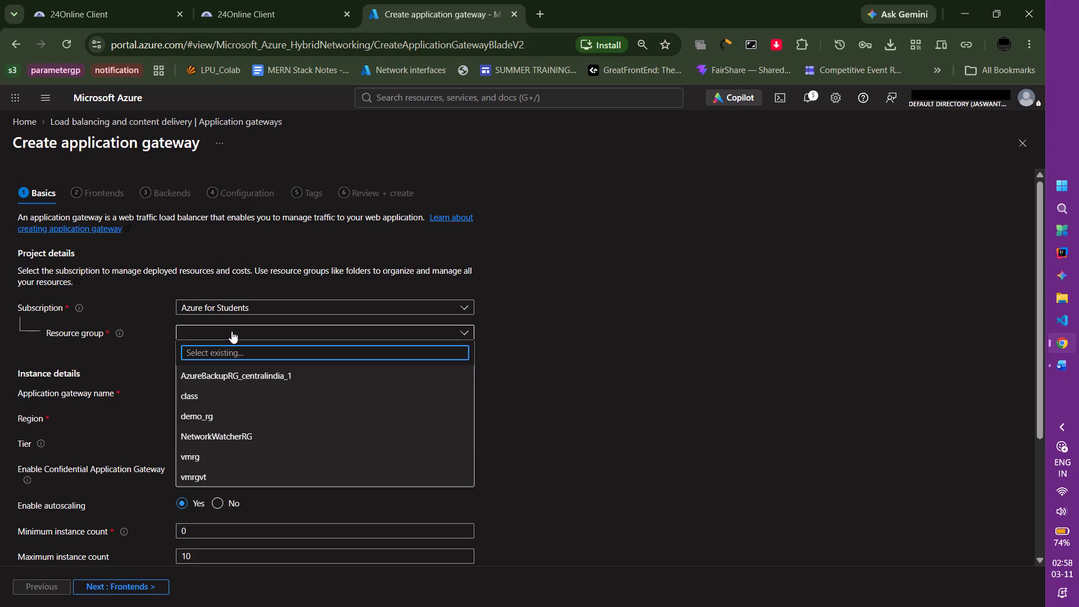
pyautogui.click(230, 397)
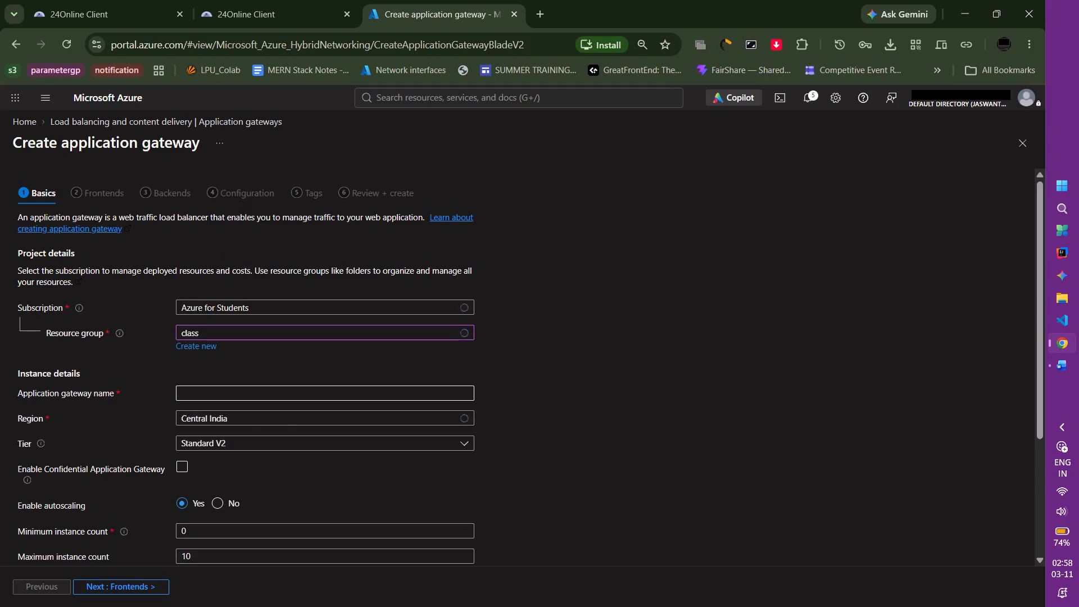
pyautogui.click(230, 397)
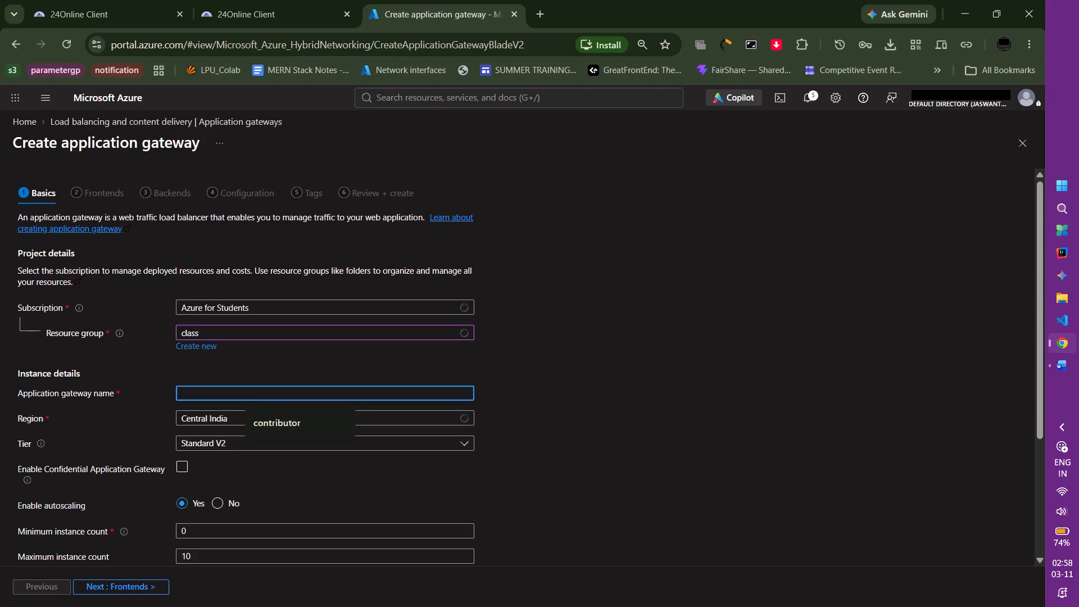
pyautogui.write('app')
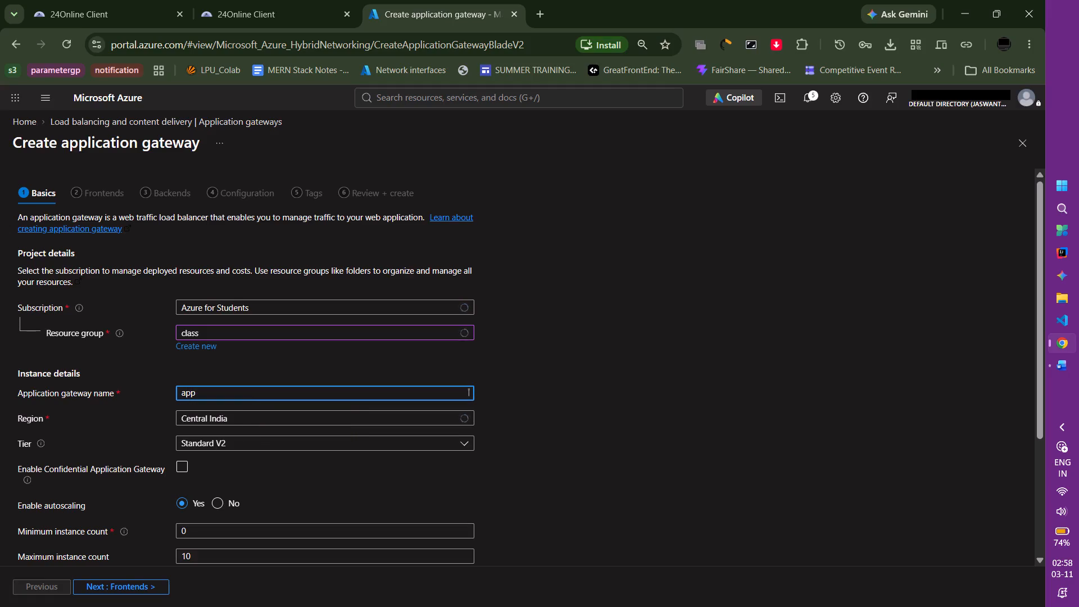
pyautogui.write('gtway')
pyautogui.click(239, 440)
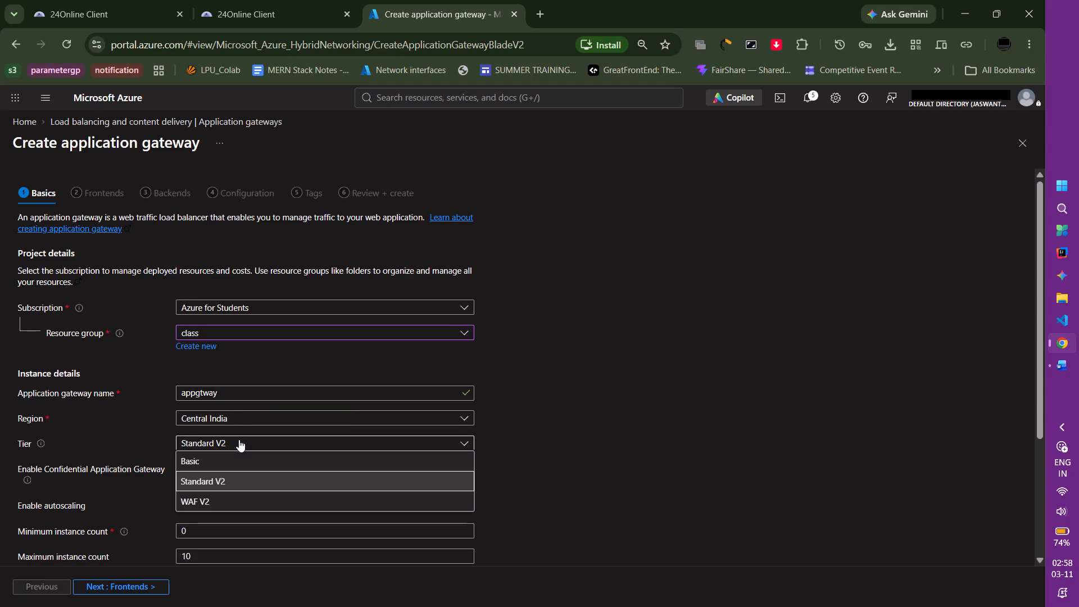
pyautogui.click(215, 501)
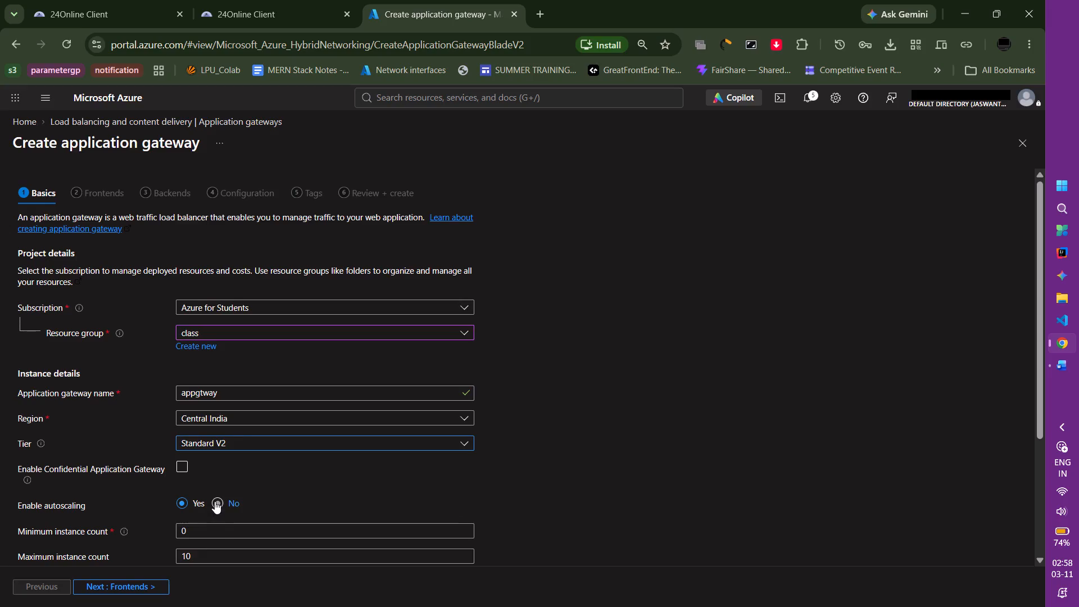
# Capture a screenshot of the gateway's basics settings, paste it on a new line at the end of Document1, and return to Azure.
pyautogui.hscroll(1, 280, 461)
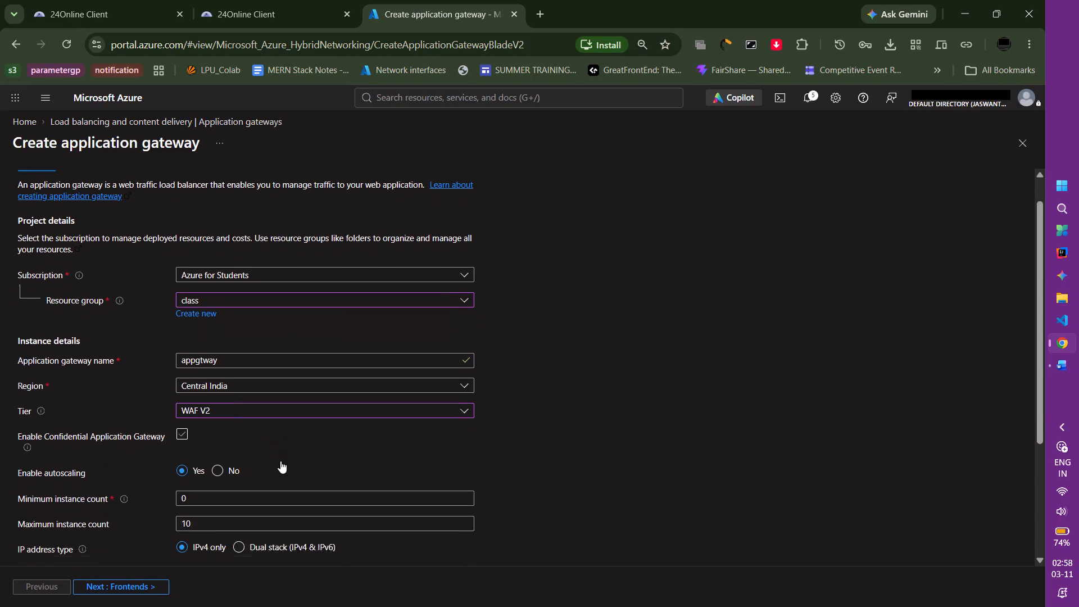
pyautogui.hscroll(1, 280, 461)
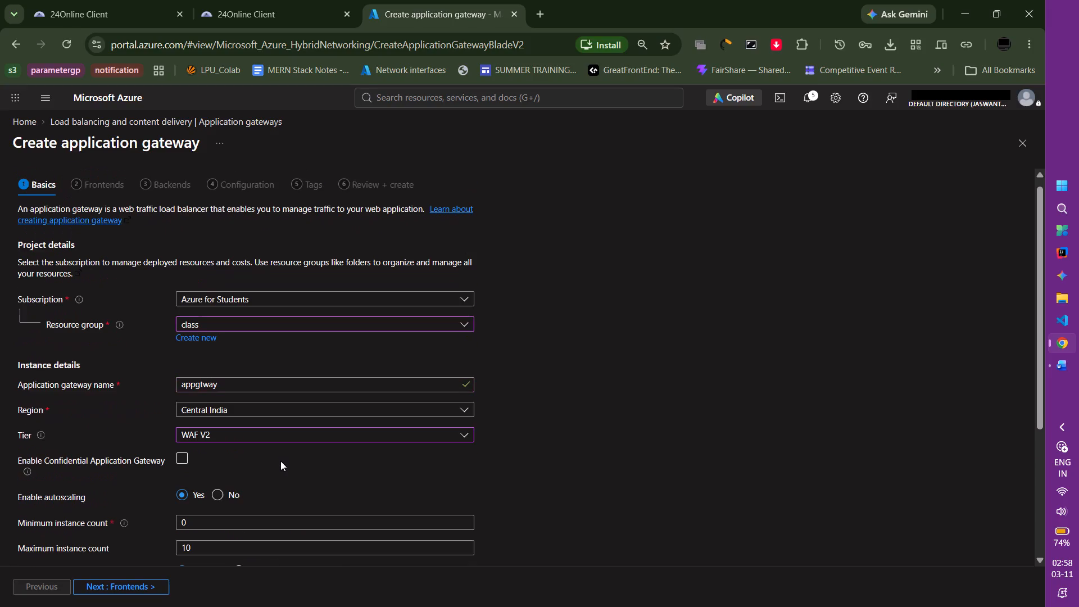
pyautogui.hscroll(2, 280, 461)
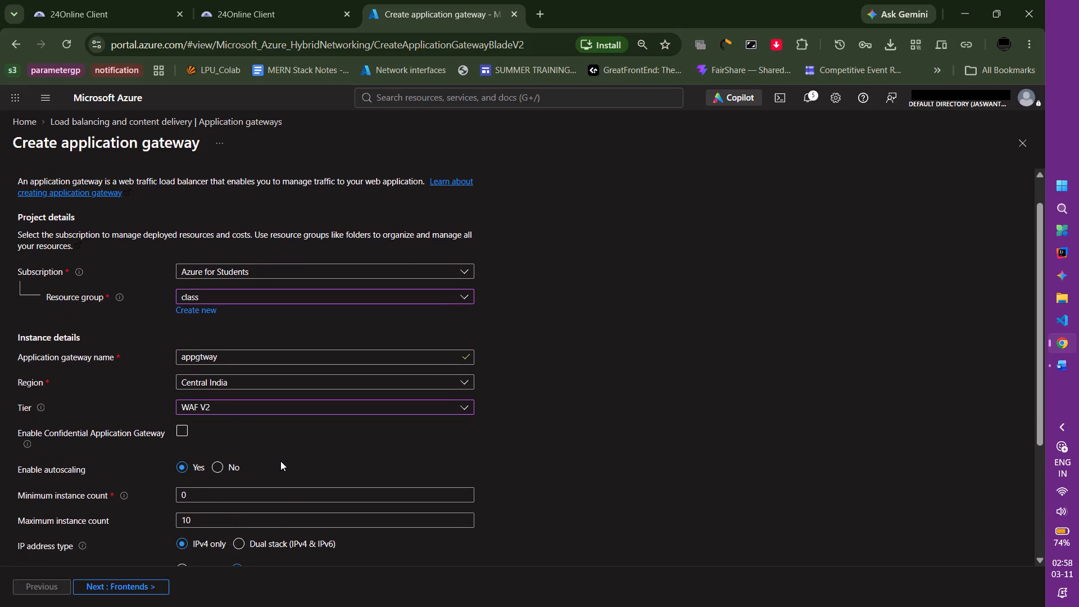
pyautogui.hscroll(1, 280, 461)
pyautogui.press('Print')
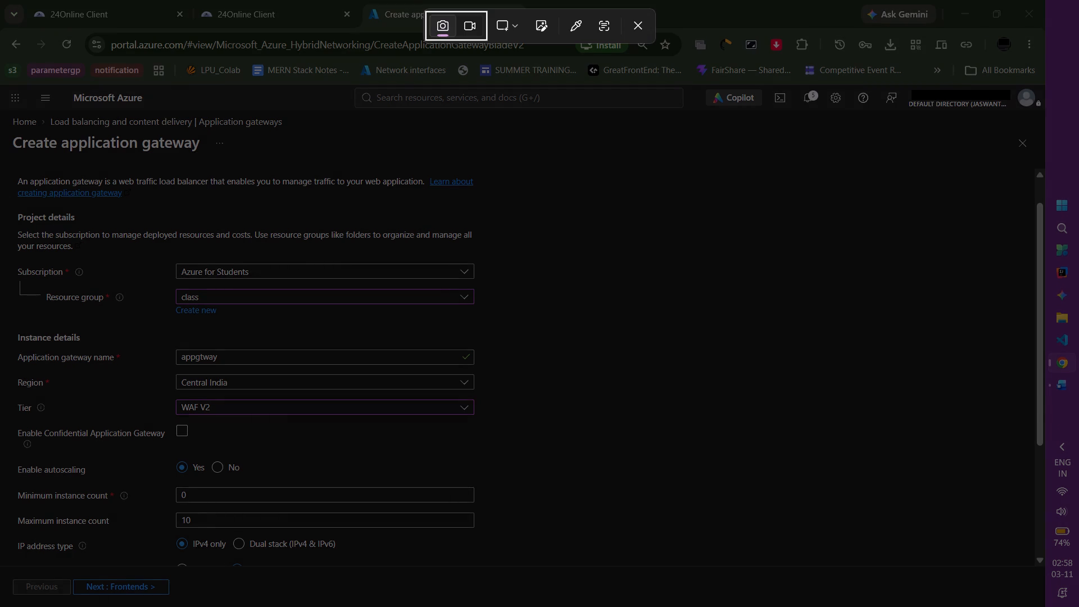
pyautogui.moveTo(0, 80); pyautogui.dragTo(1043, 606)
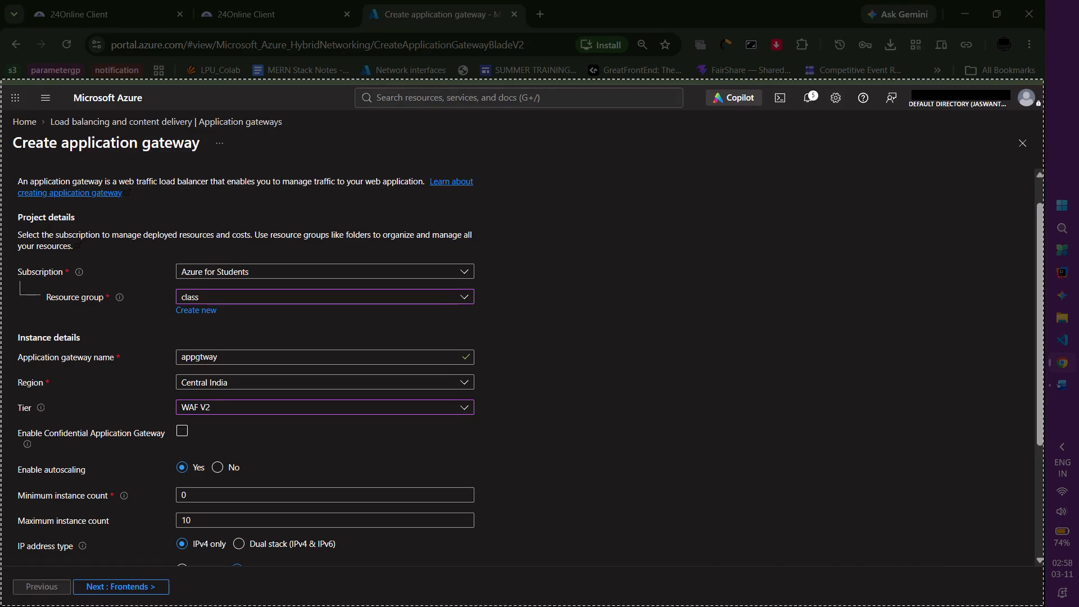
pyautogui.moveTo(1043, 606); pyautogui.dragTo(1044, 606)
pyautogui.click(989, 411)
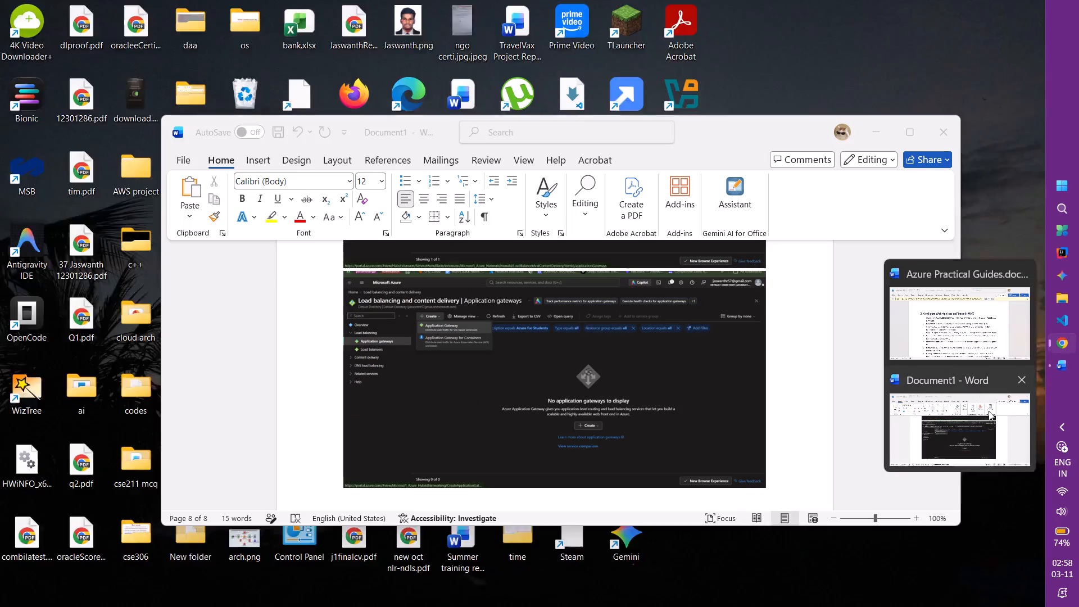
pyautogui.press('Return')
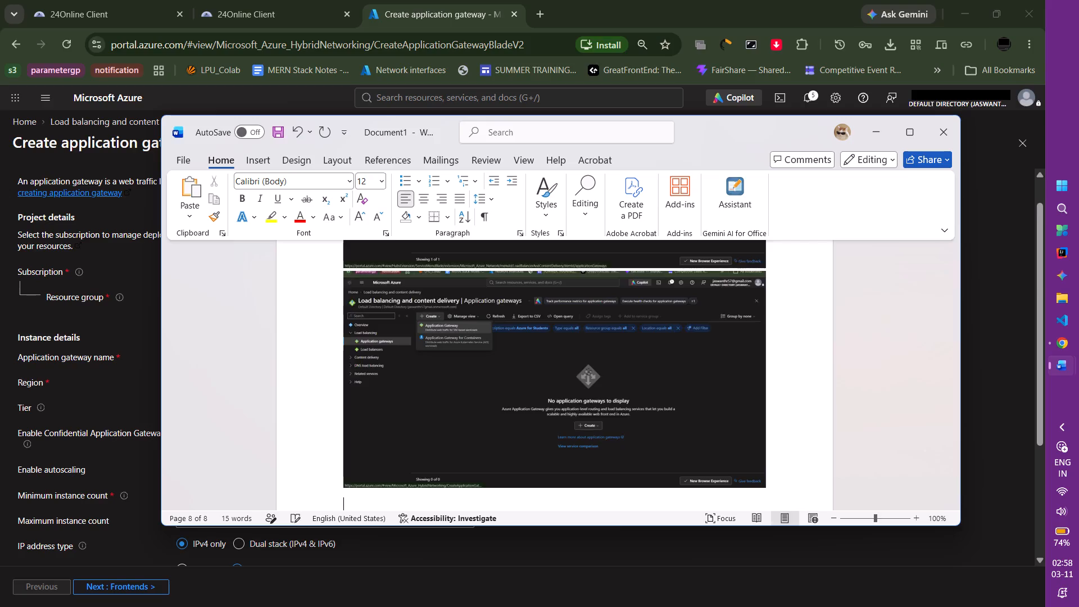
pyautogui.hotkey('ctrl', 'v')
pyautogui.click(973, 424)
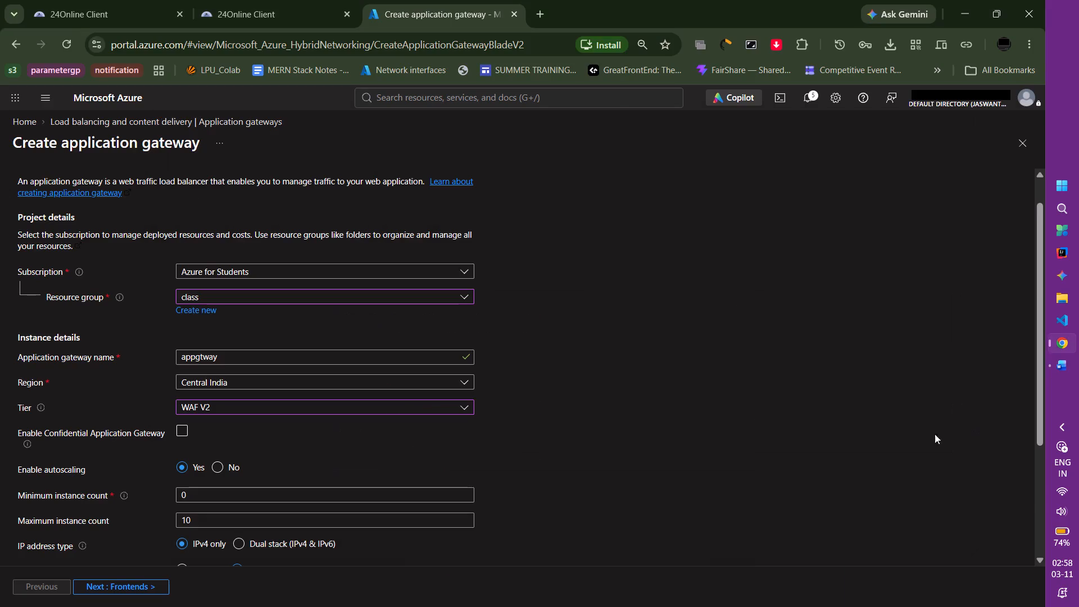
# Create a new WAF policy named policywaf with bot protection for the application gateway.
pyautogui.scroll(-1, 252, 474)
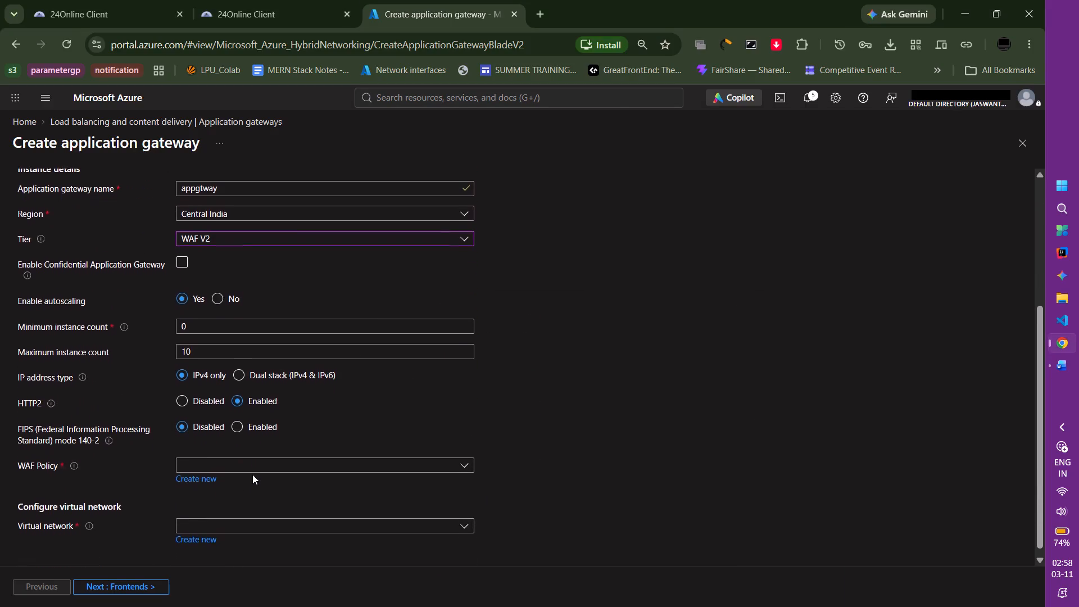
pyautogui.scroll(-2, 252, 474)
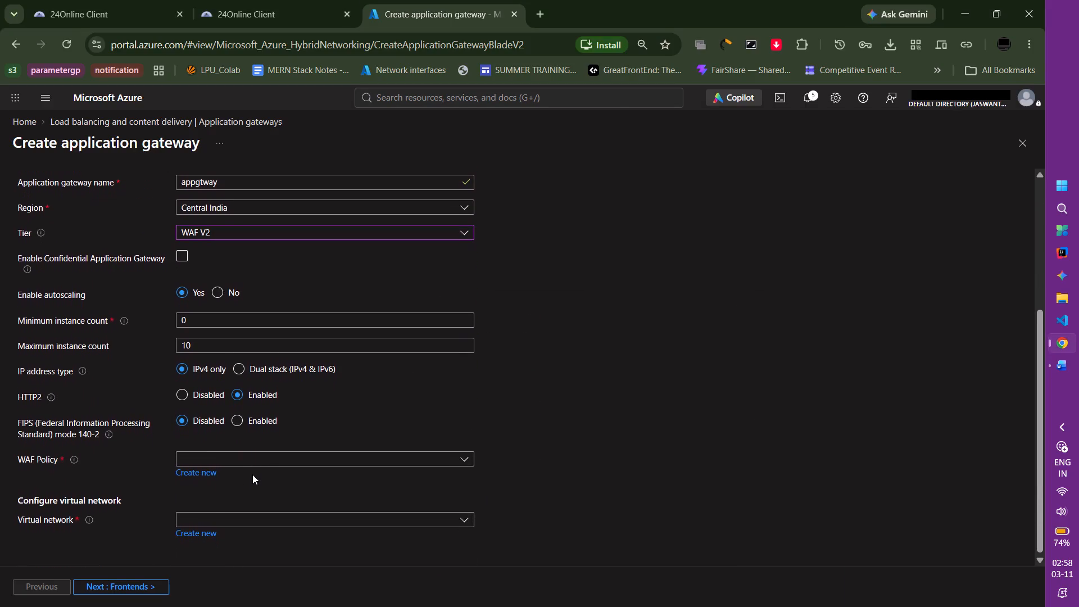
pyautogui.scroll(-1, 252, 474)
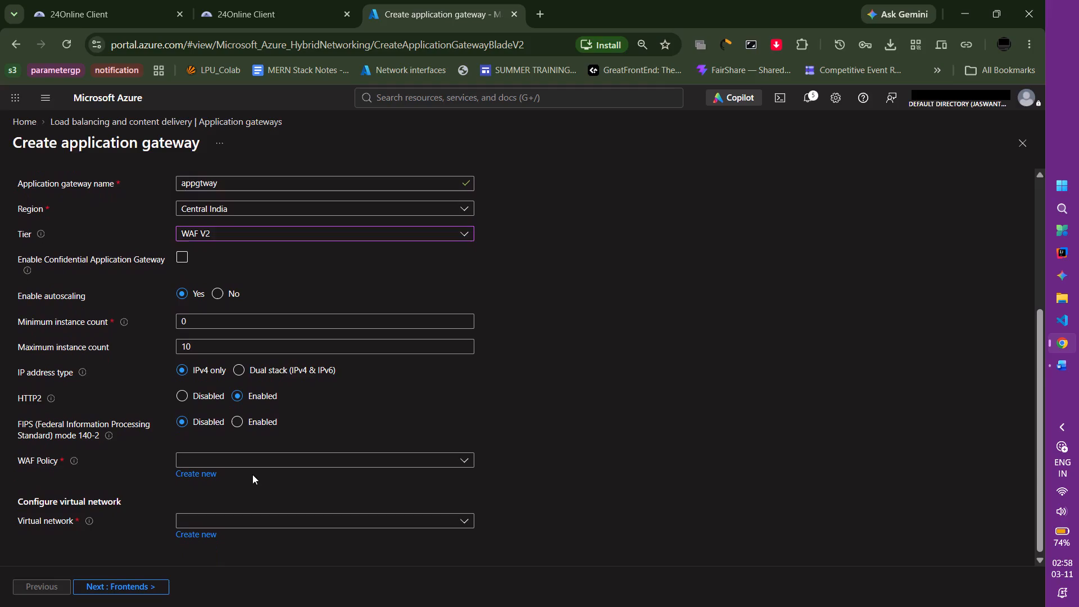
pyautogui.click(254, 459)
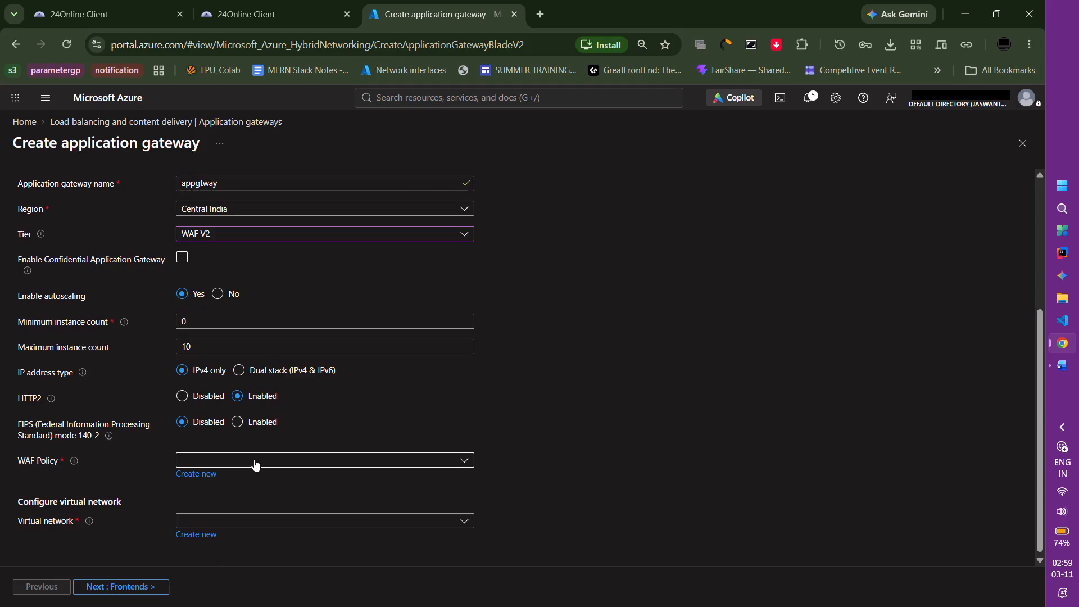
pyautogui.click(117, 476)
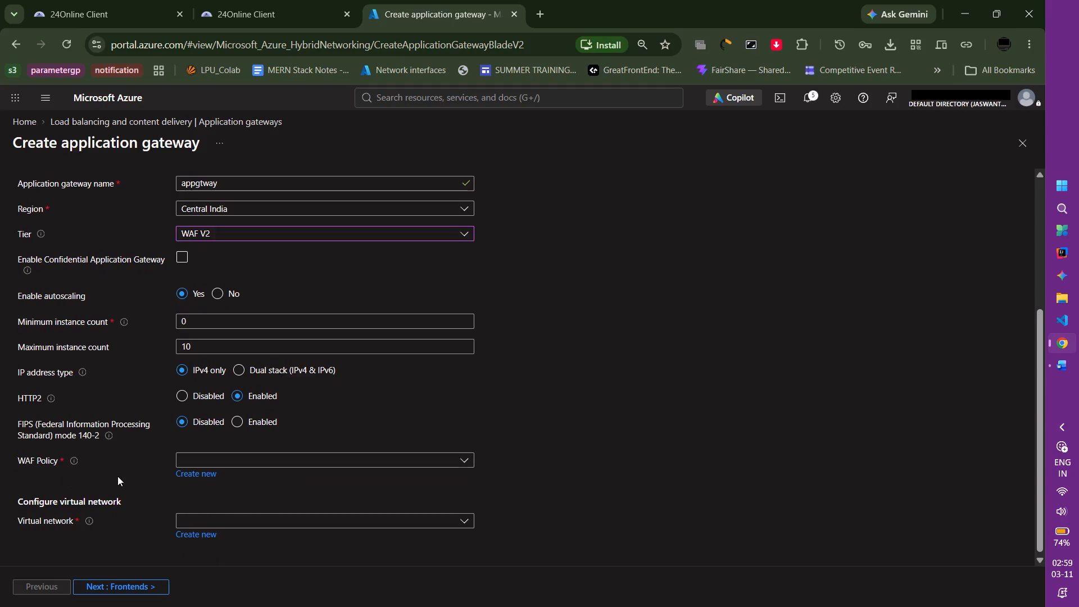
pyautogui.click(192, 470)
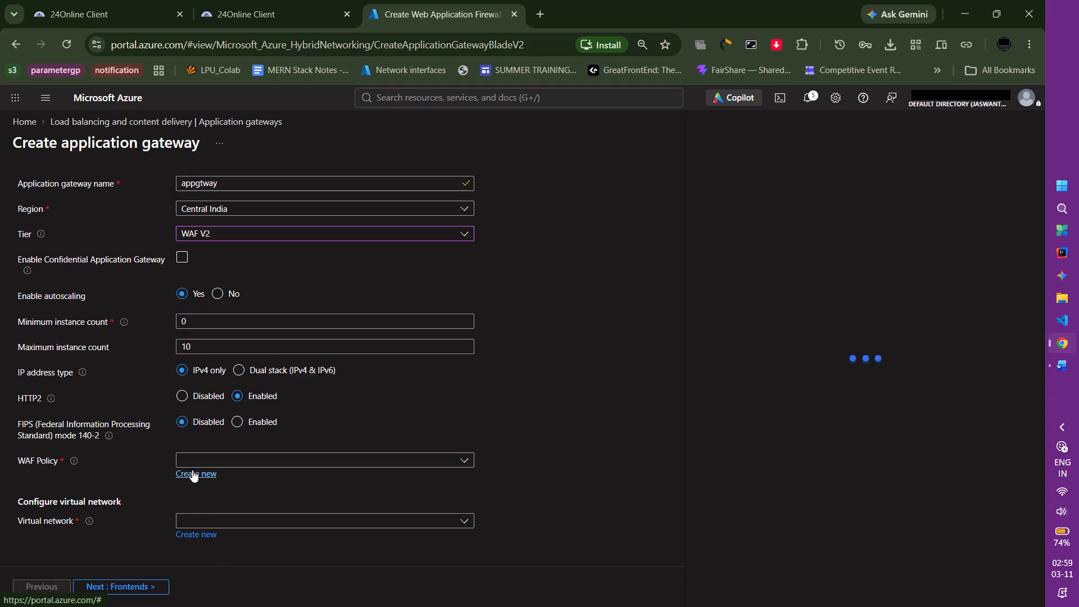
pyautogui.click(614, 218)
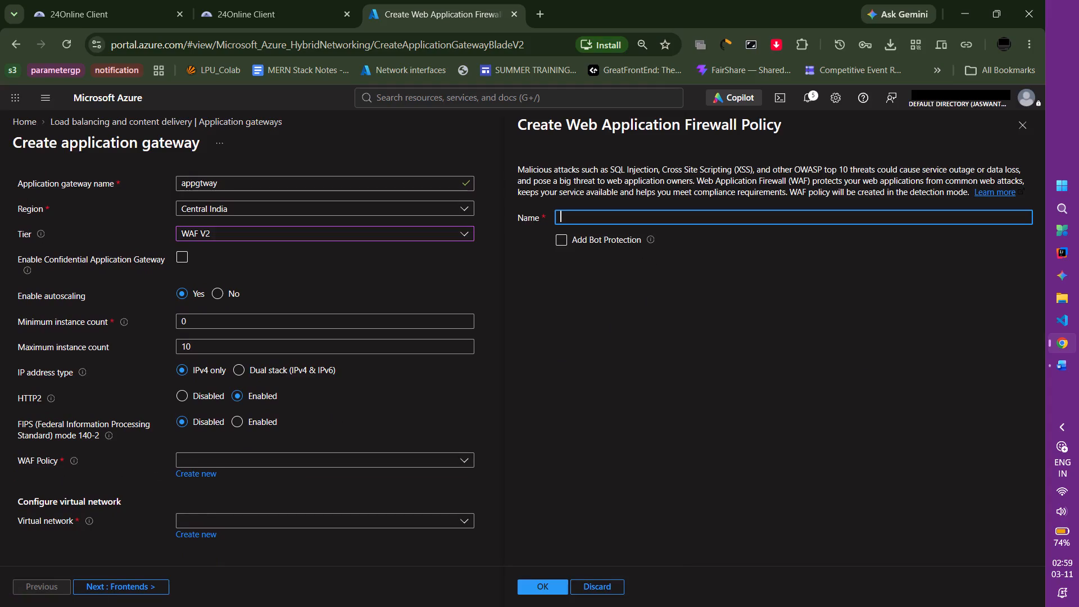
pyautogui.write('policy')
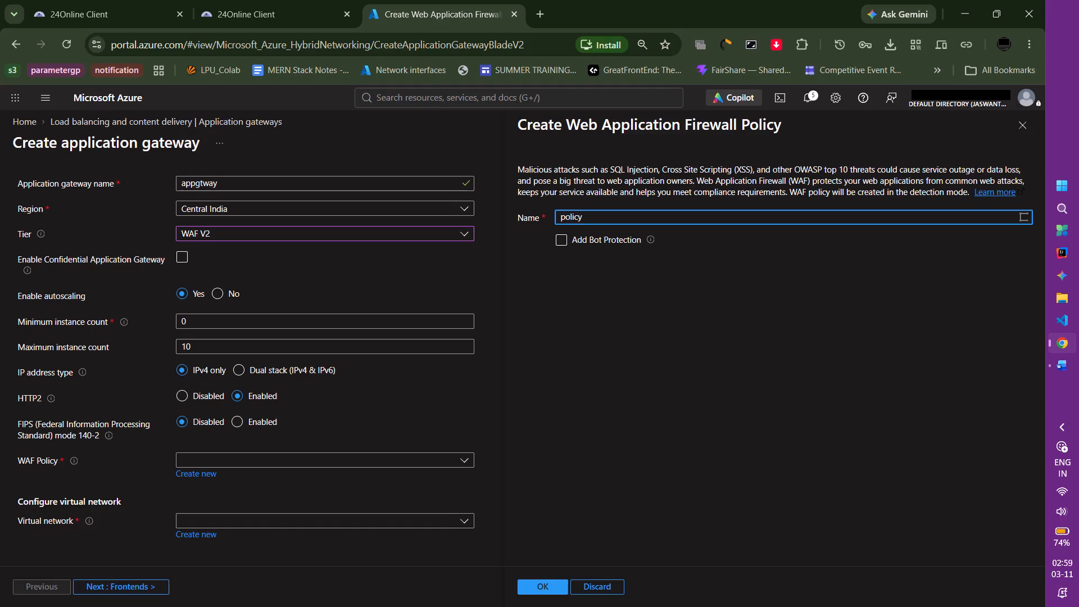
pyautogui.write('waf')
pyautogui.click(563, 242)
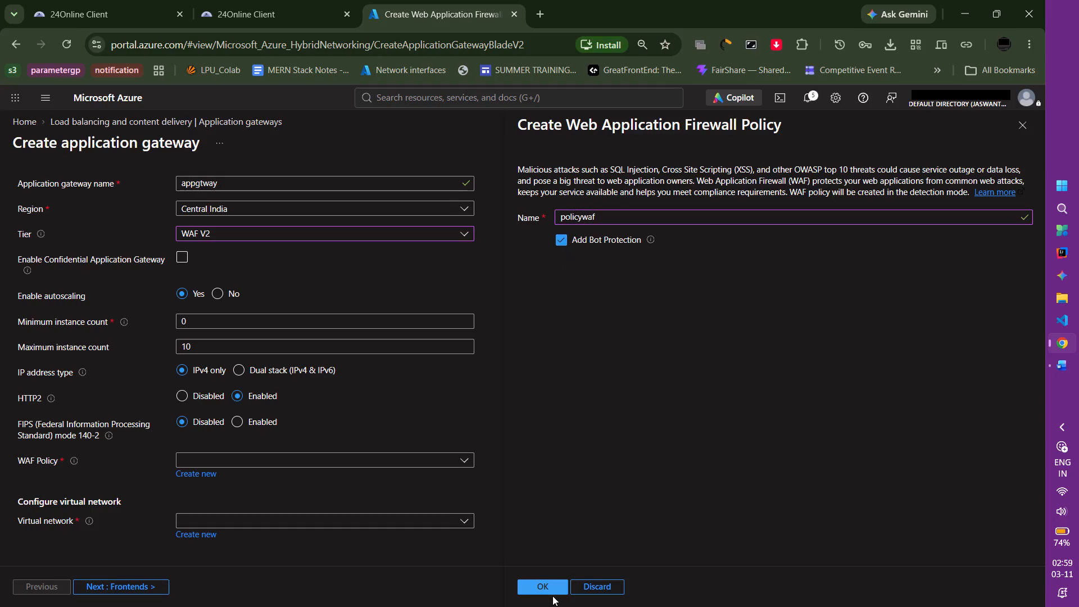
pyautogui.click(552, 585)
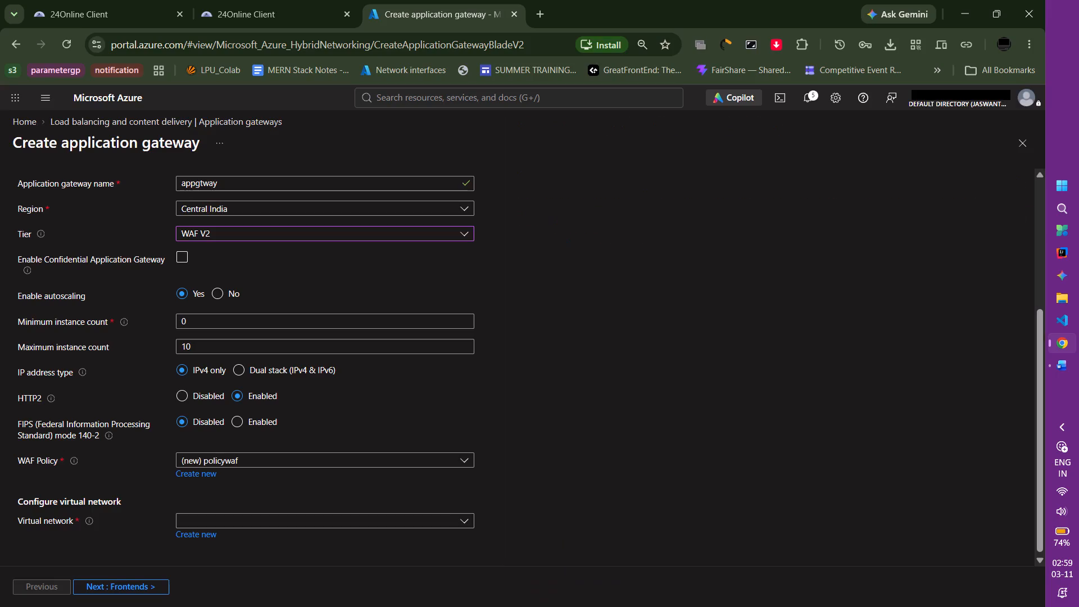
# Set the application gateway's virtual network to vnet-centralindia-1.
pyautogui.click(379, 519)
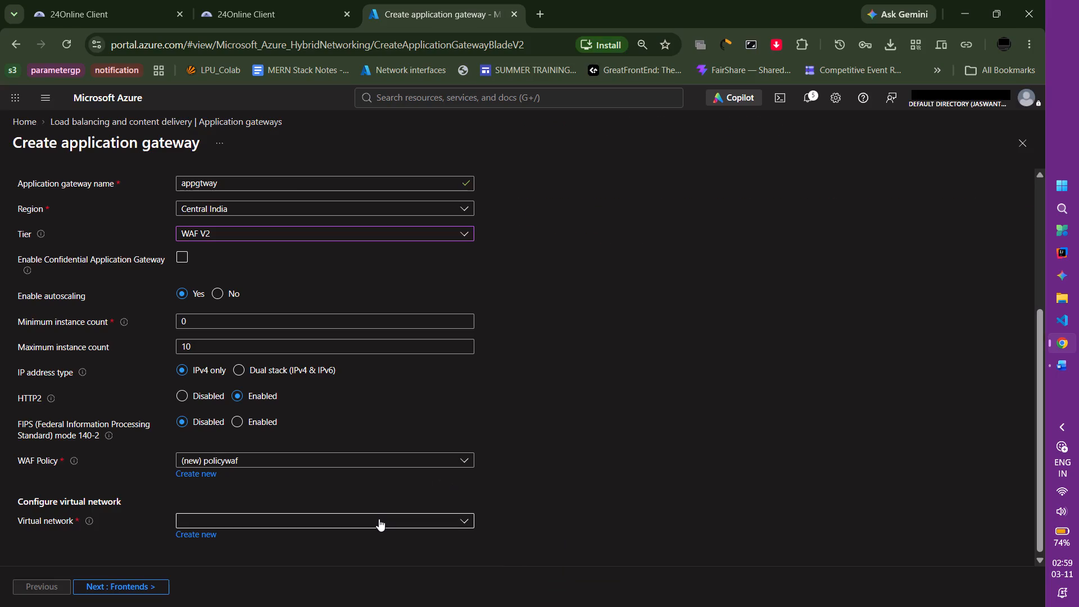
pyautogui.click(220, 438)
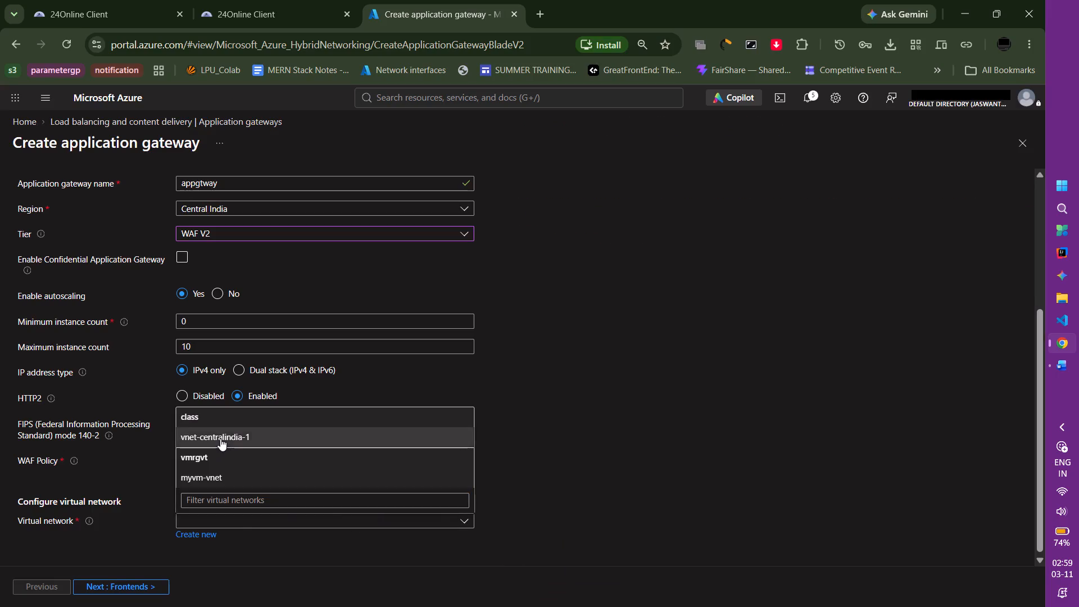
pyautogui.scroll(-4, 238, 514)
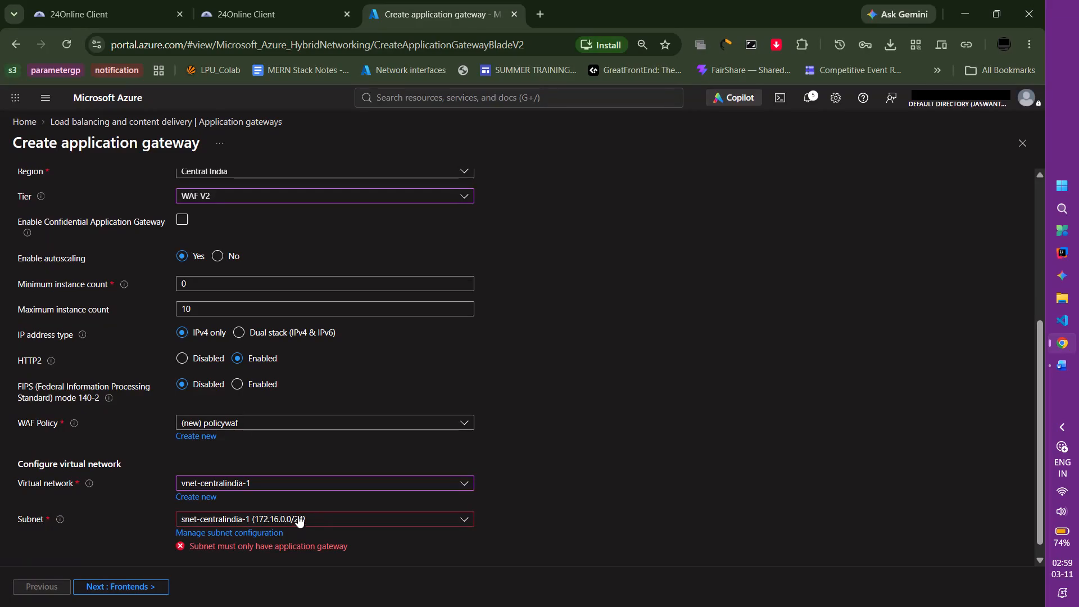
# Add a subnet named default, 172.16.1.0/24, to vnet-centralindia-1 and return to the application gateway form, discarding the unsaved edits.
pyautogui.click(270, 528)
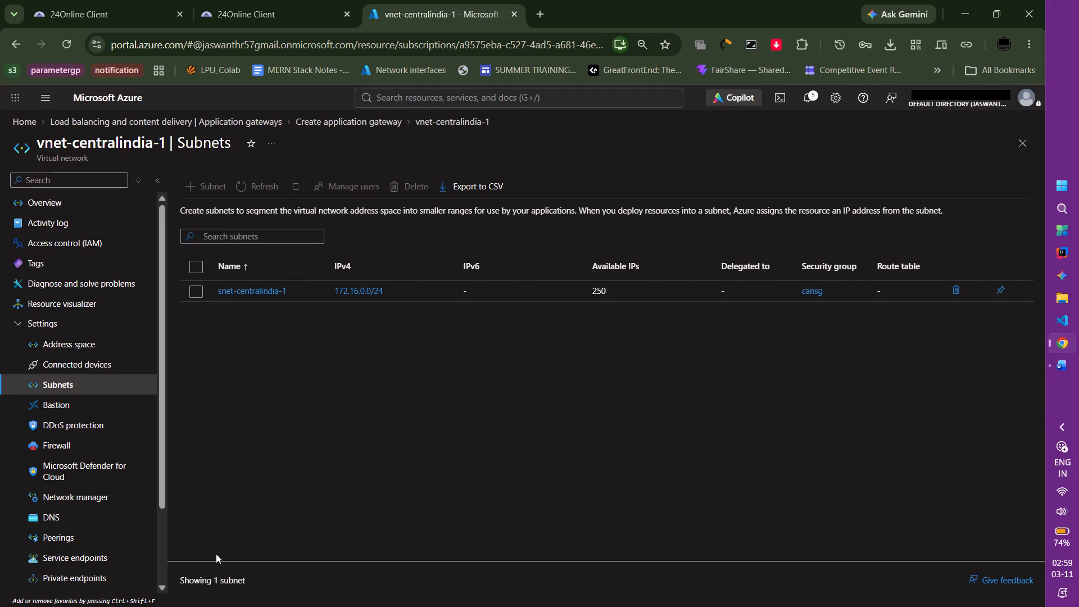
pyautogui.click(214, 186)
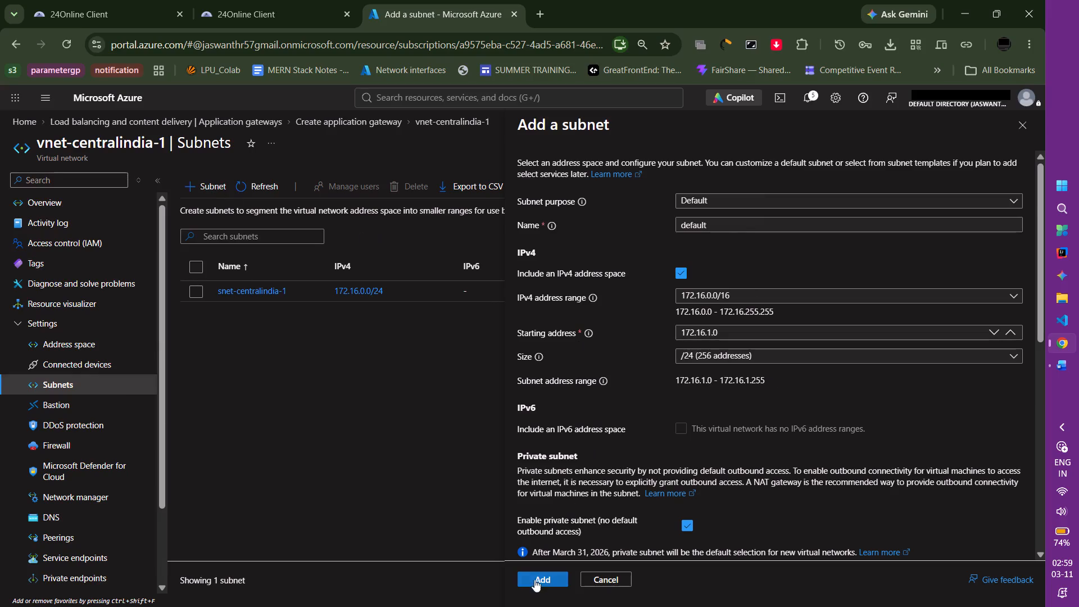
pyautogui.click(535, 576)
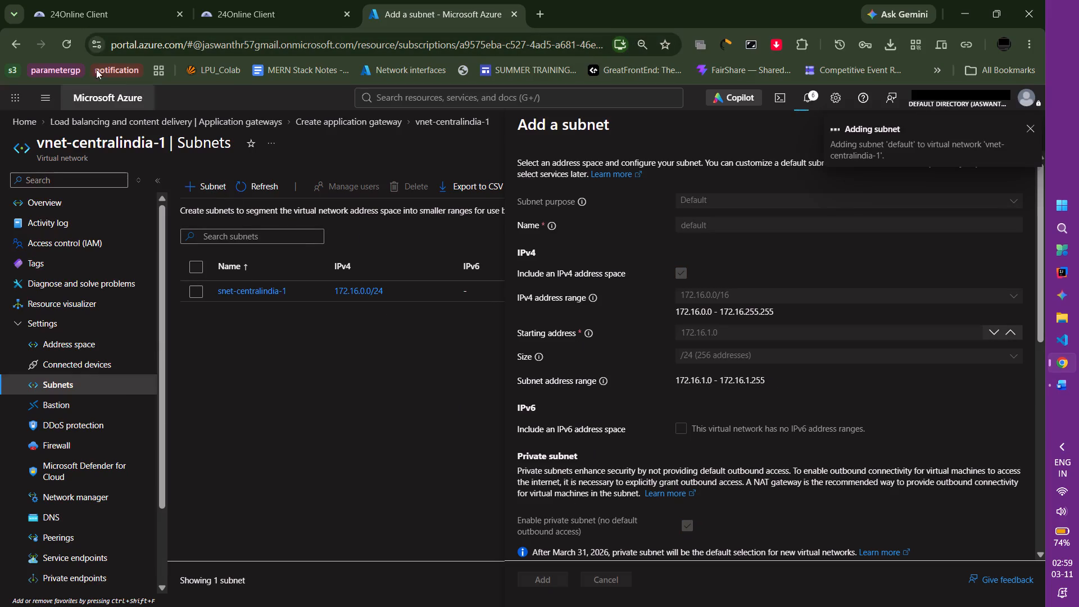
pyautogui.click(15, 46)
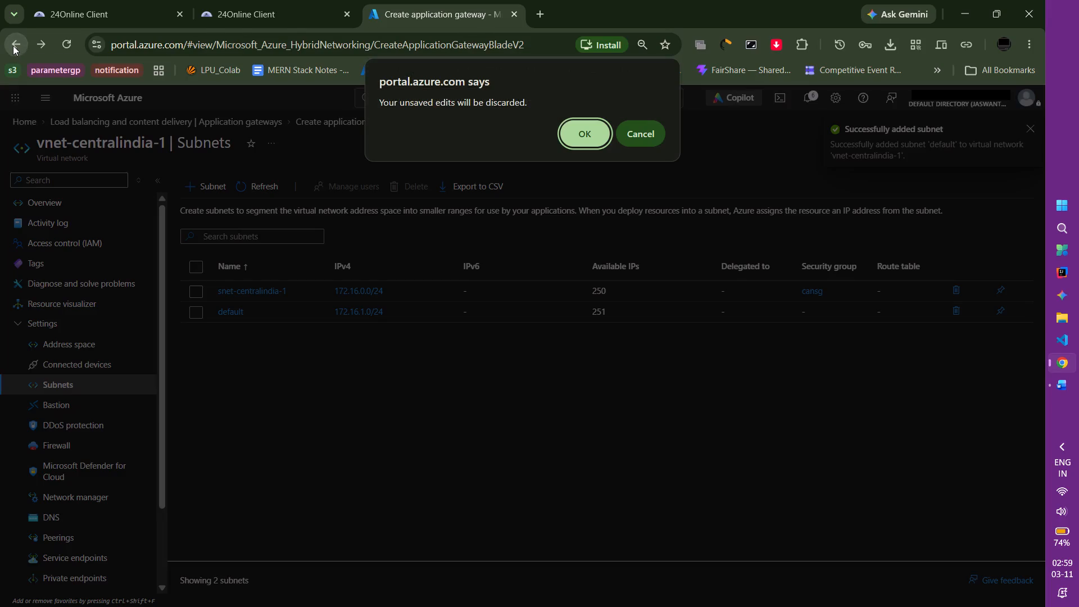
pyautogui.click(590, 138)
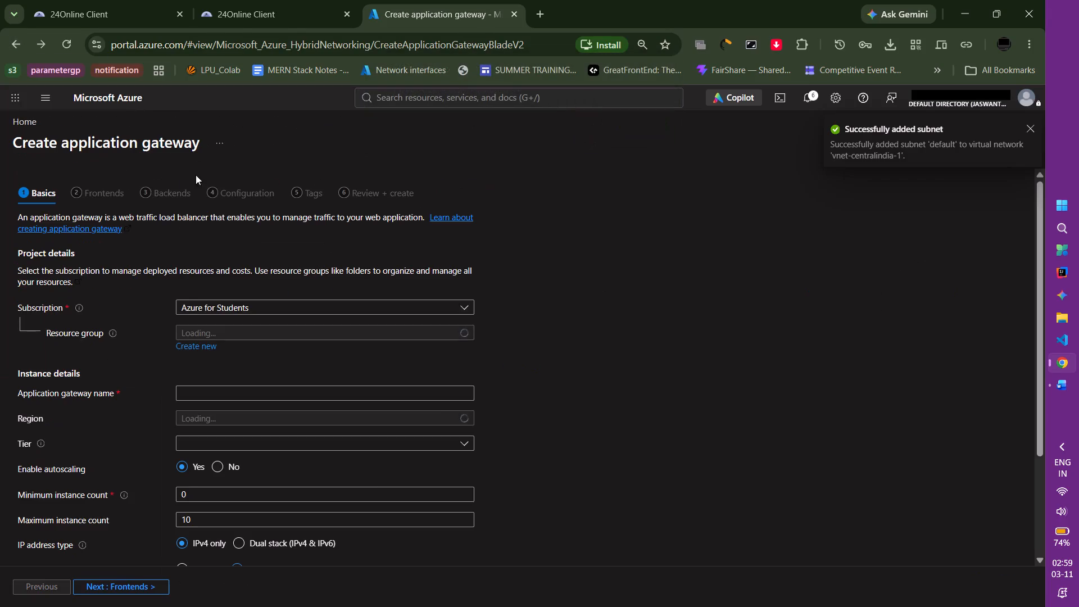
# Fill in the application gateway's basics again: name appgtway, resource group class, and tier WAF V2.
pyautogui.scroll(-7, 372, 482)
pyautogui.scroll(8, 372, 482)
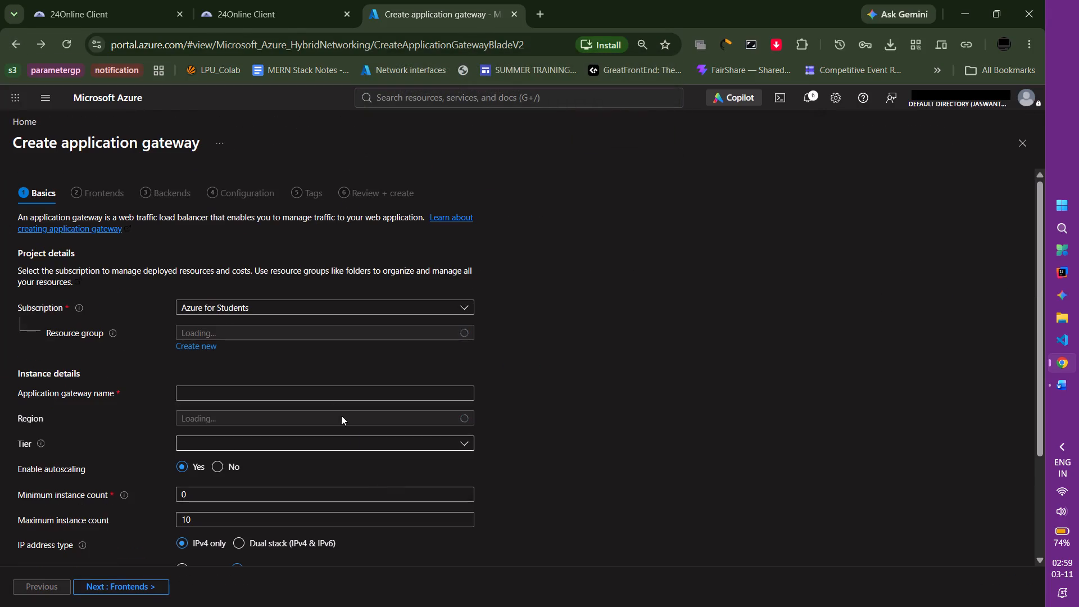
pyautogui.click(272, 393)
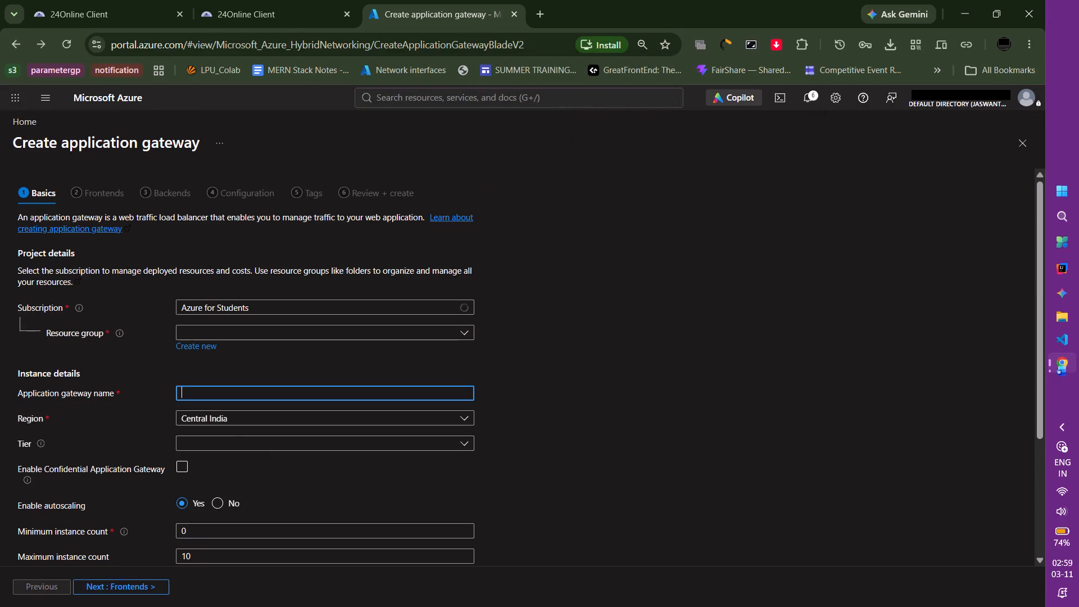
pyautogui.write('app')
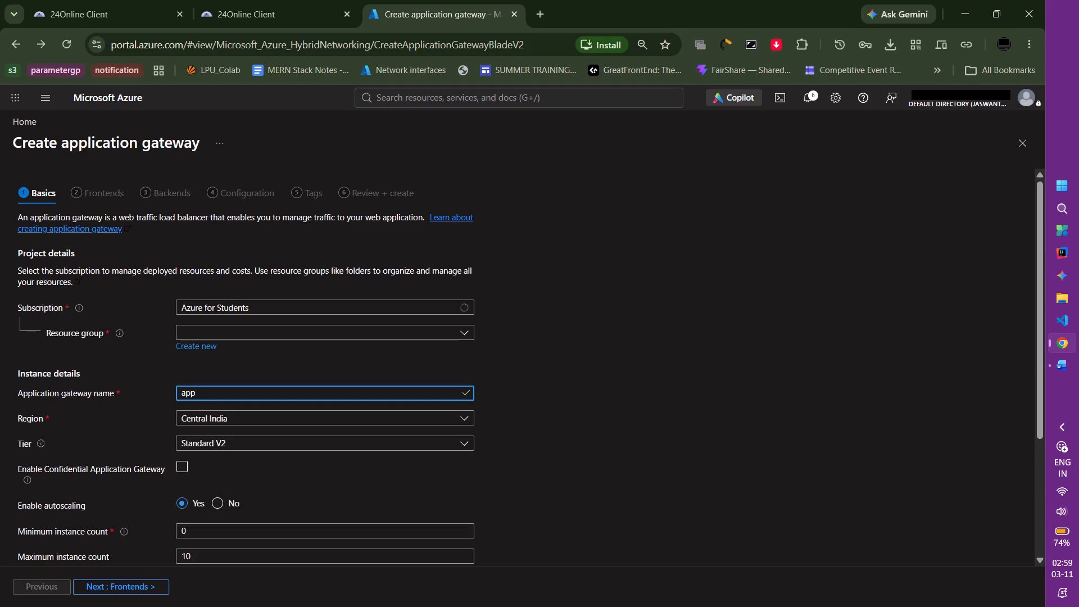
pyautogui.write('gtway')
pyautogui.click(320, 332)
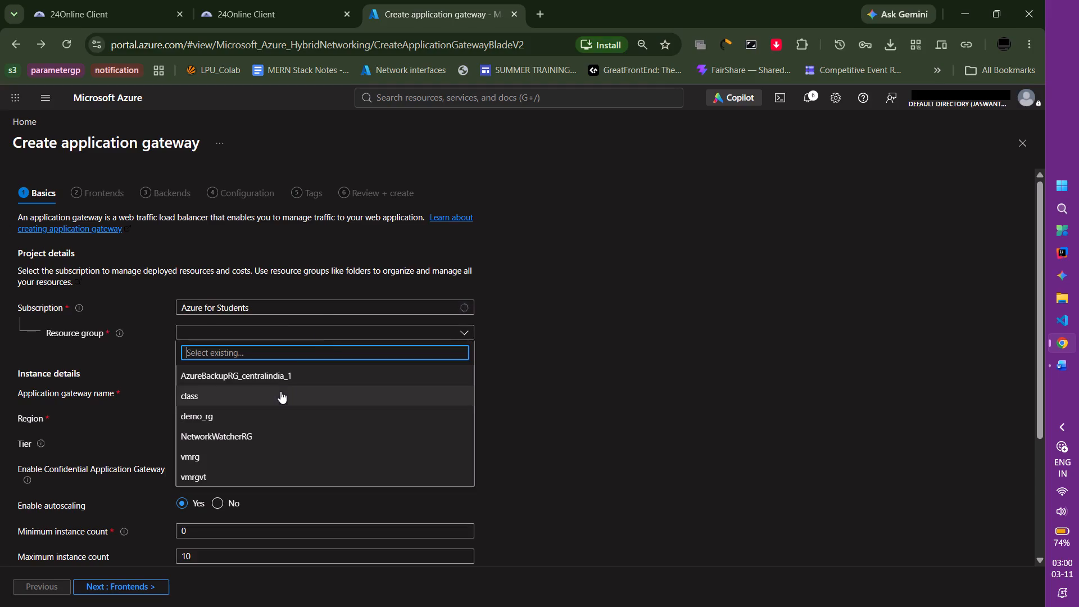
pyautogui.click(280, 391)
pyautogui.scroll(-3, 280, 391)
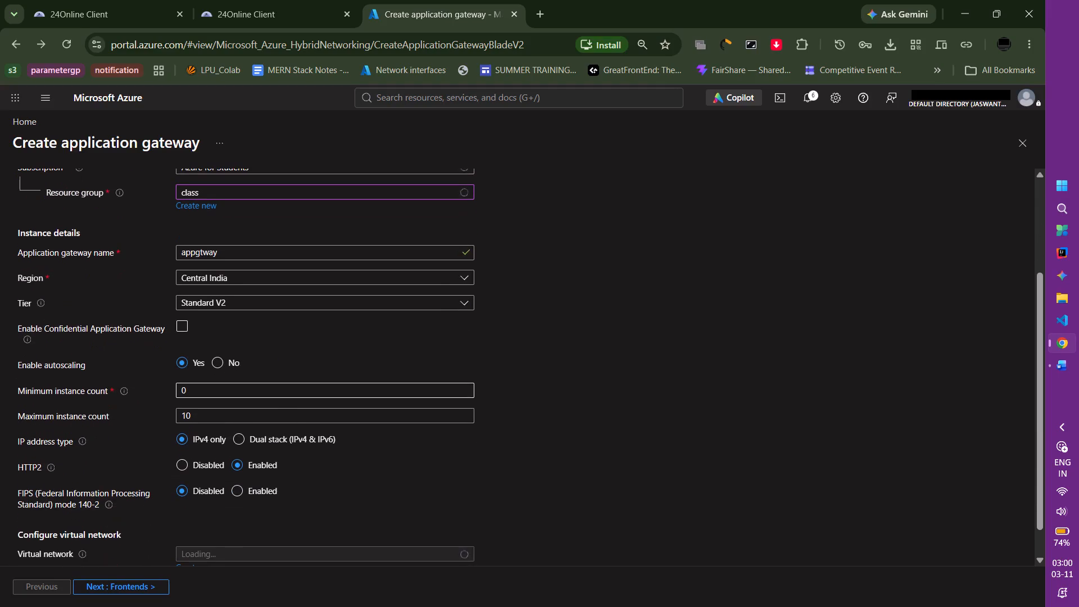
pyautogui.click(312, 298)
pyautogui.click(255, 361)
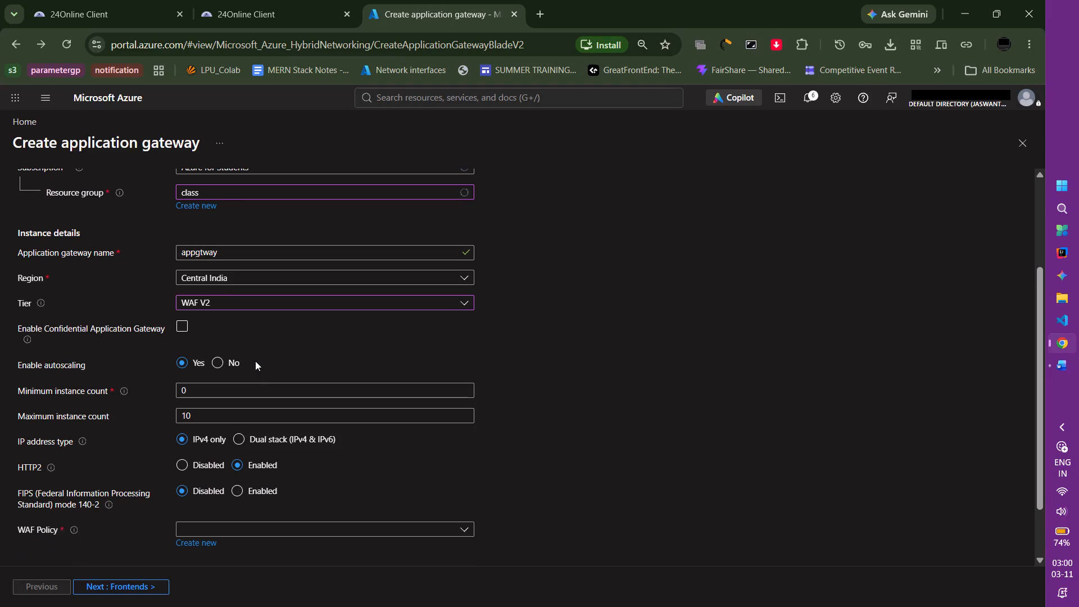
# Create a new WAF policy named apppolicy for the application gateway, without bot protection.
pyautogui.scroll(-3, 255, 361)
pyautogui.click(214, 455)
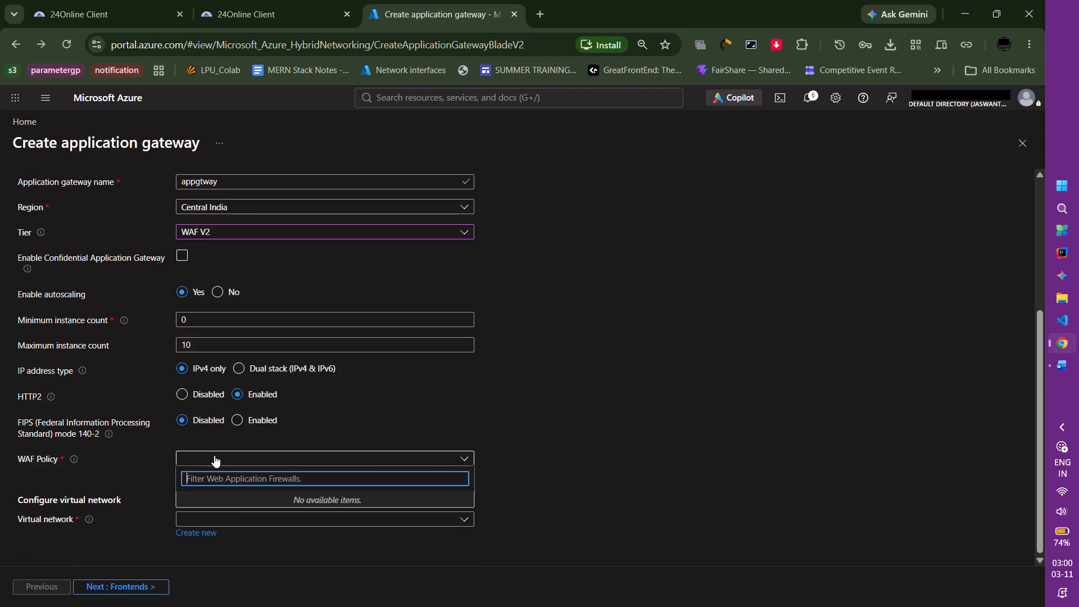
pyautogui.click(121, 462)
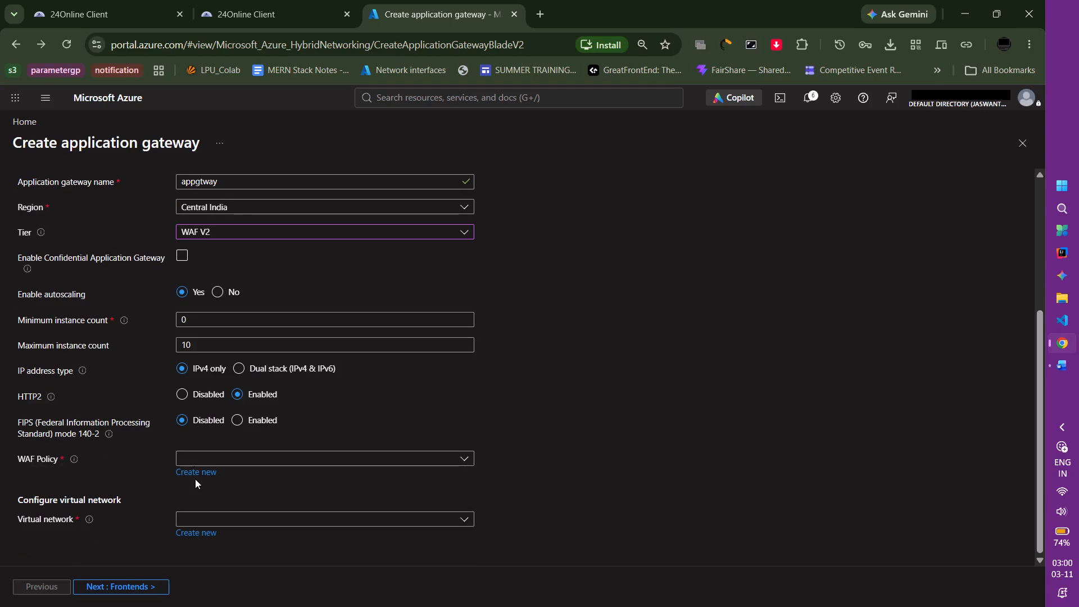
pyautogui.click(199, 473)
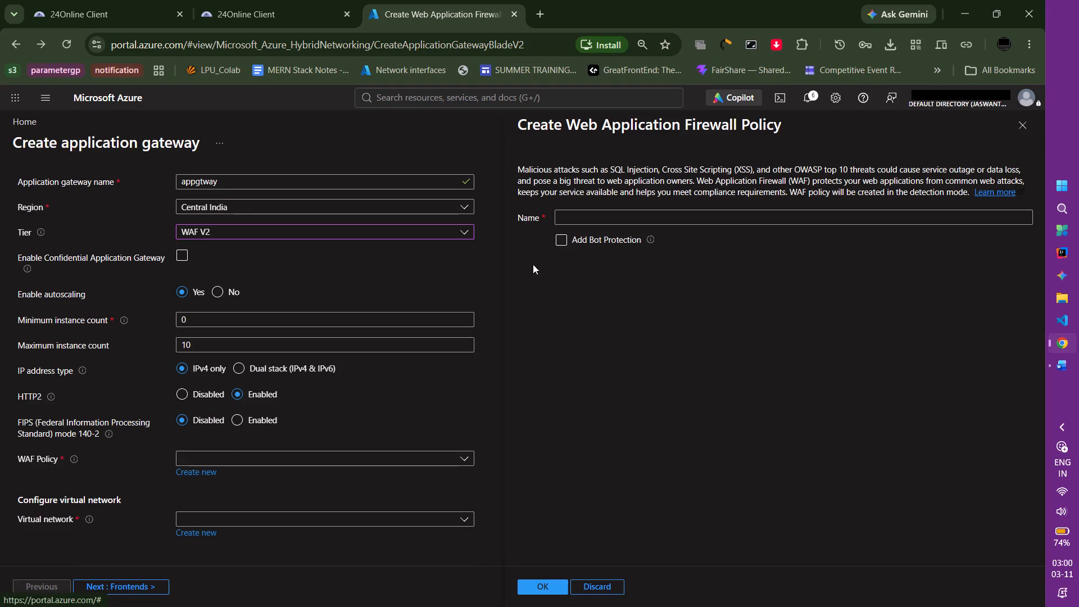
pyautogui.click(574, 209)
pyautogui.click(574, 216)
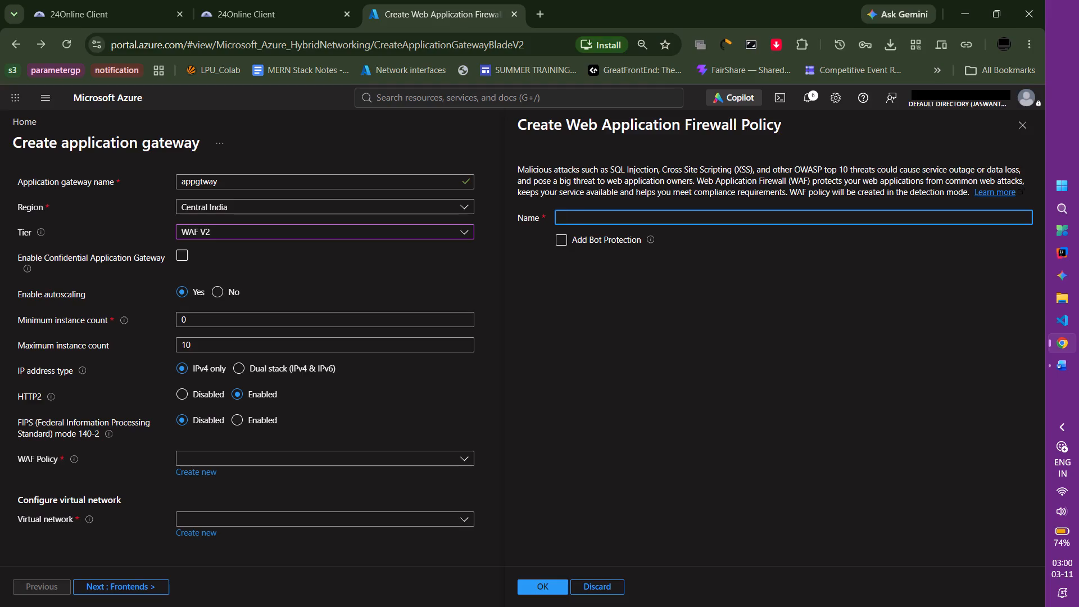
pyautogui.write('app')
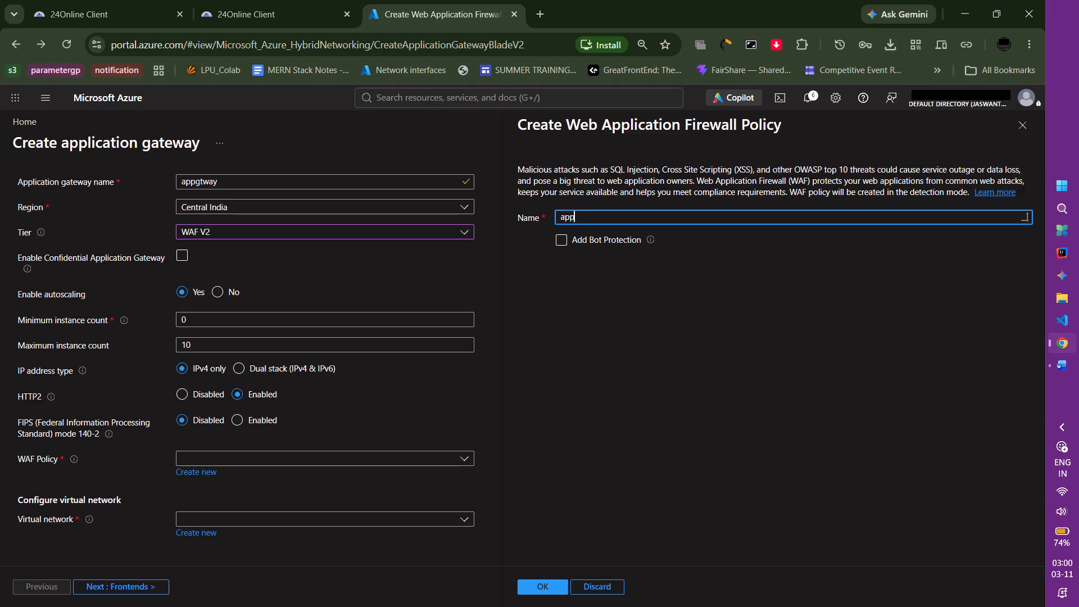
pyautogui.write('policy')
pyautogui.click(555, 586)
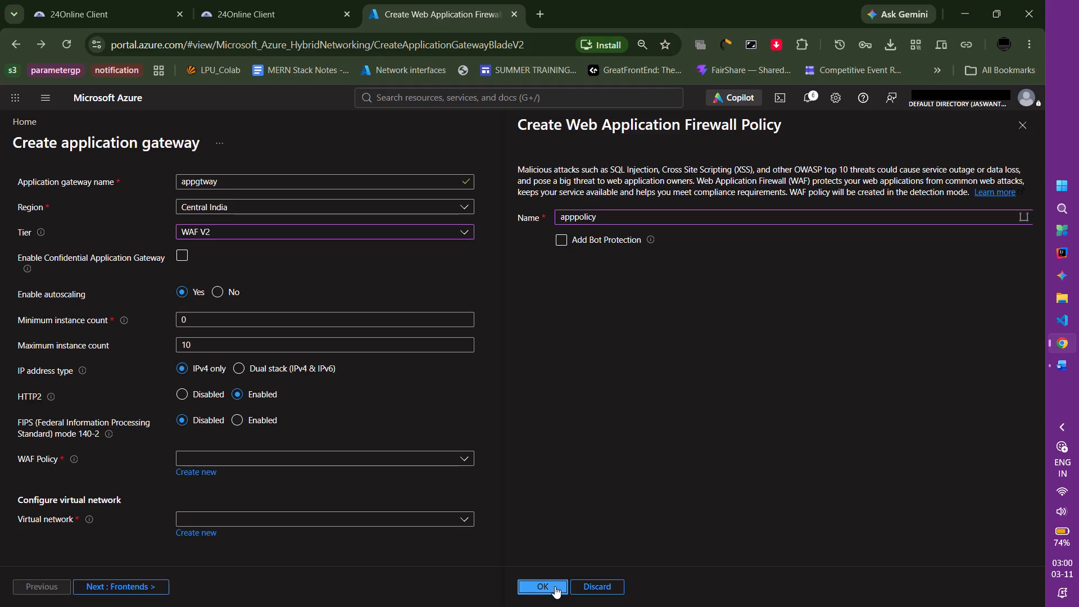
# Set the application gateway's virtual network to vnet-centralindia-1 with the default (172.16.1.0/24) subnet.
pyautogui.click(415, 517)
pyautogui.click(360, 440)
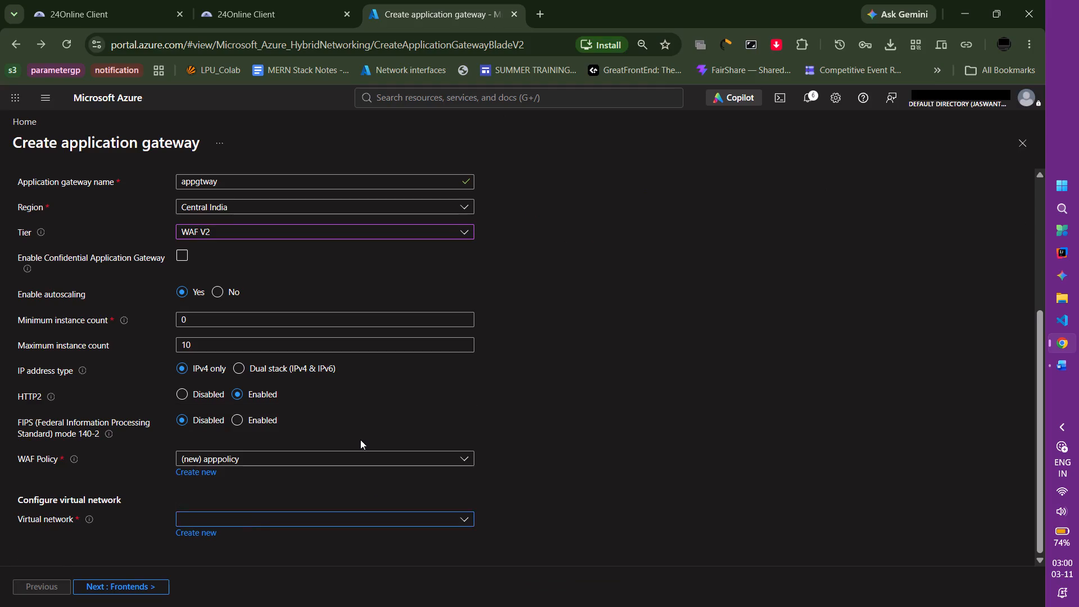
pyautogui.scroll(-2, 360, 440)
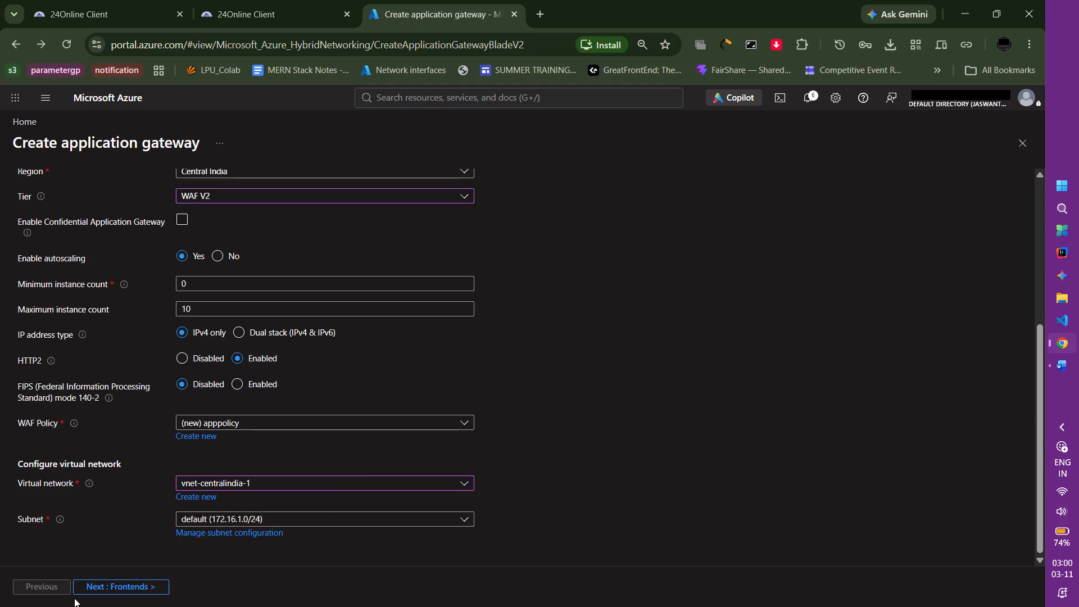
# Capture a screenshot of the gateway's policy and network settings, paste it on a new line at the end of Document1, and return to Azure.
pyautogui.press('Print')
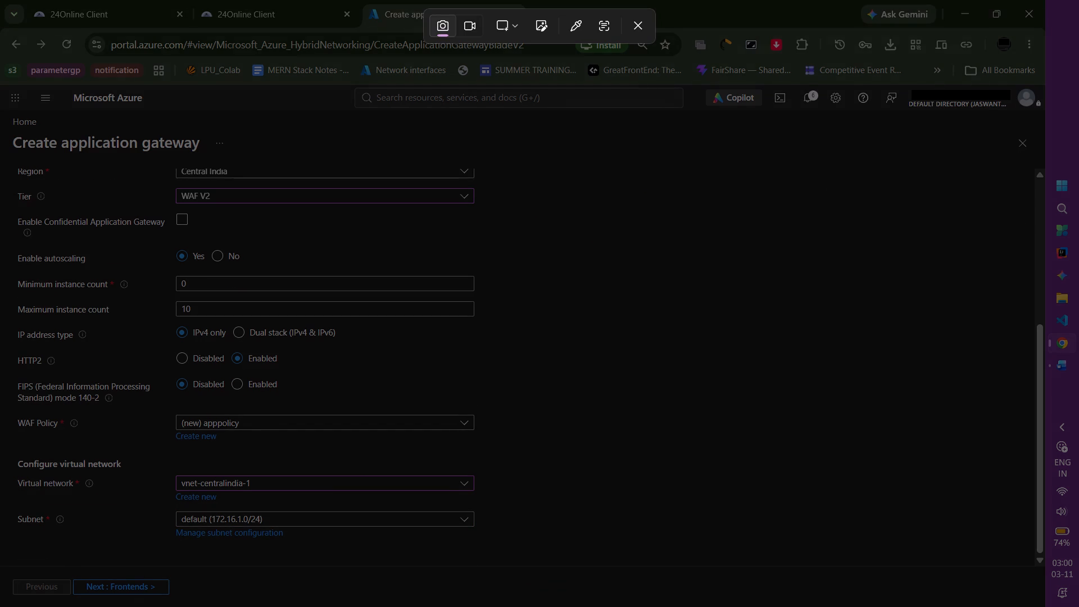
pyautogui.moveTo(0, 82); pyautogui.dragTo(990, 606)
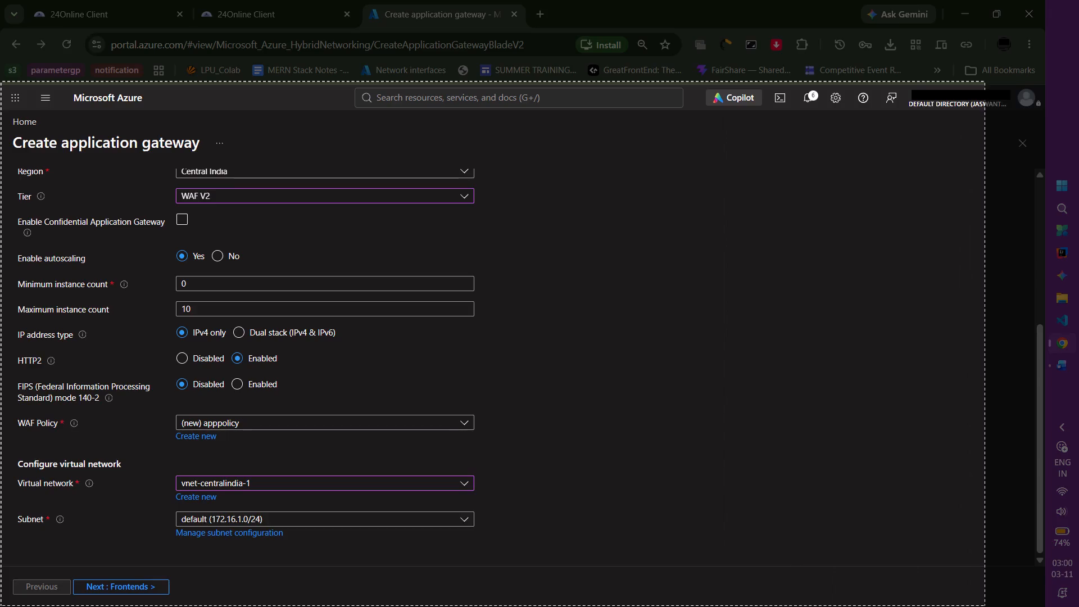
pyautogui.moveTo(990, 606); pyautogui.dragTo(1042, 606)
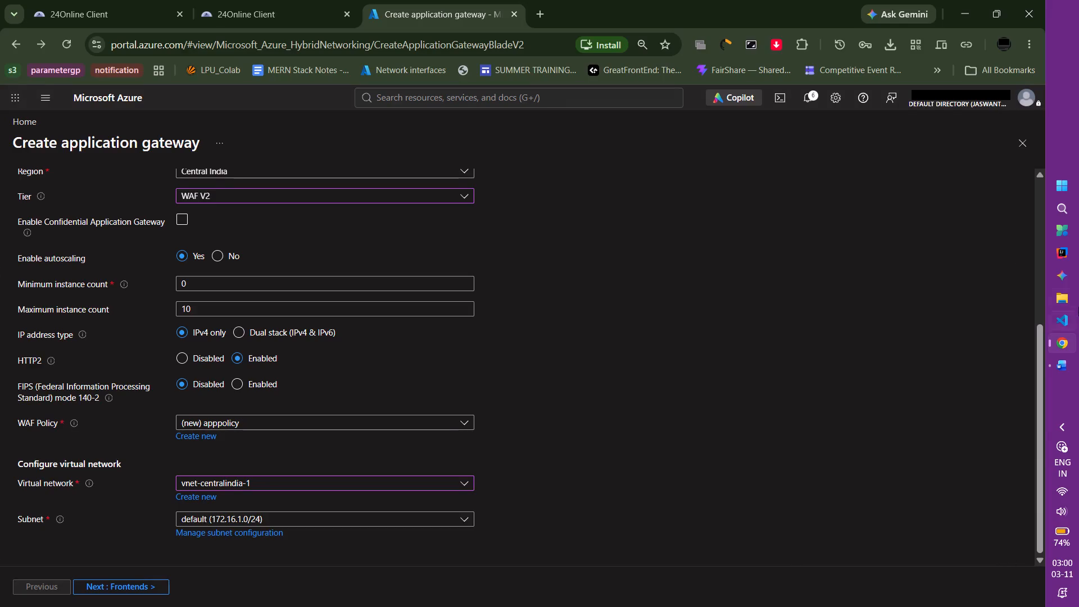
pyautogui.click(987, 422)
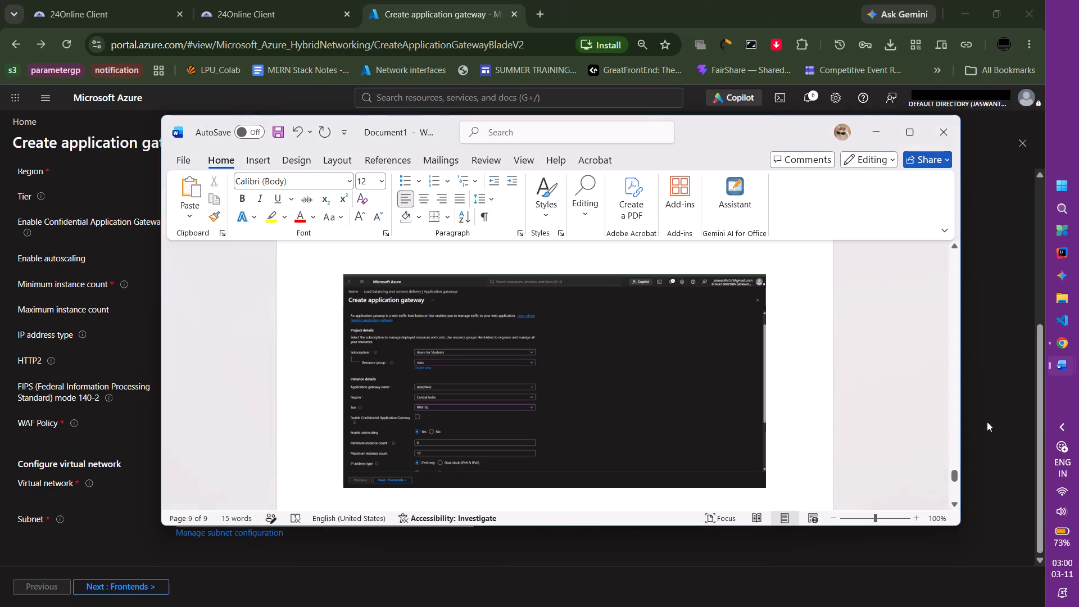
pyautogui.press('Return')
pyautogui.hotkey('ctrl', 'v')
pyautogui.click(1005, 403)
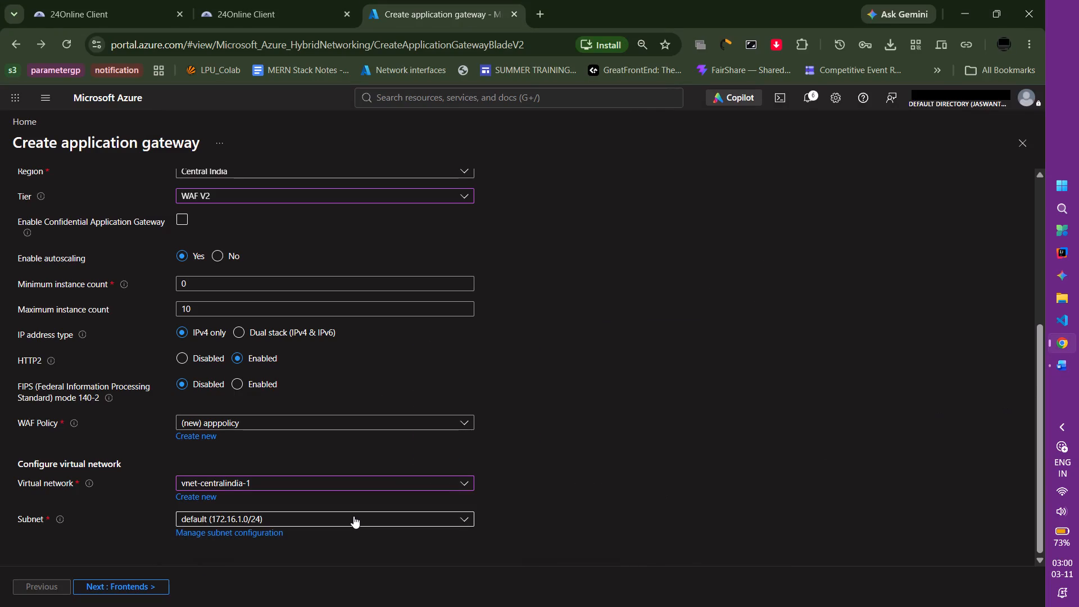
# Proceed to the gateway's frontend settings and enter puvlicfwall as the name of a new public IPv4 address.
pyautogui.click(108, 592)
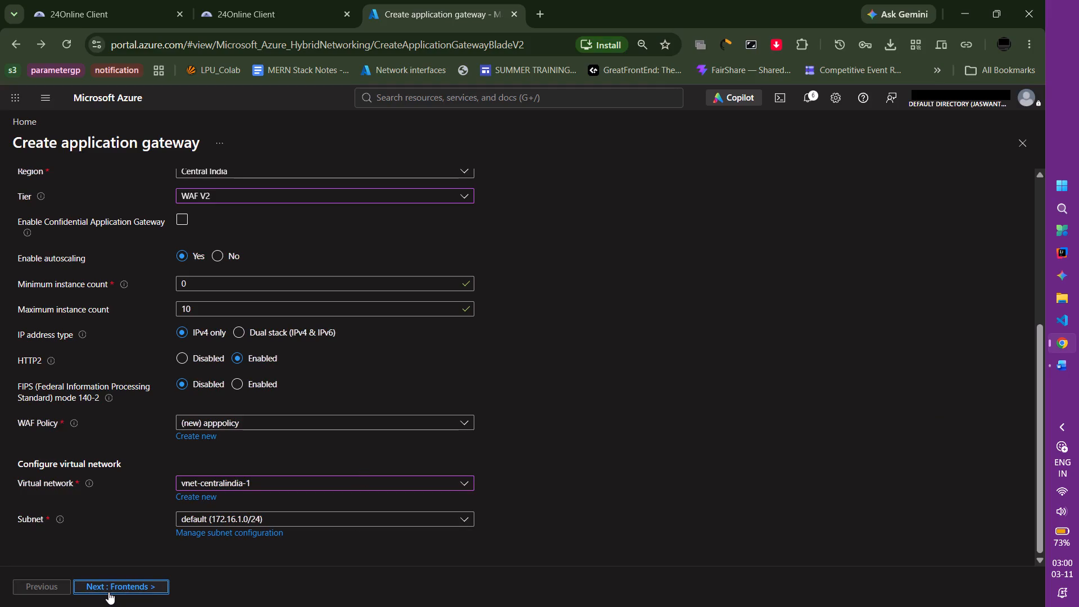
pyautogui.click(138, 586)
pyautogui.scroll(7, 293, 377)
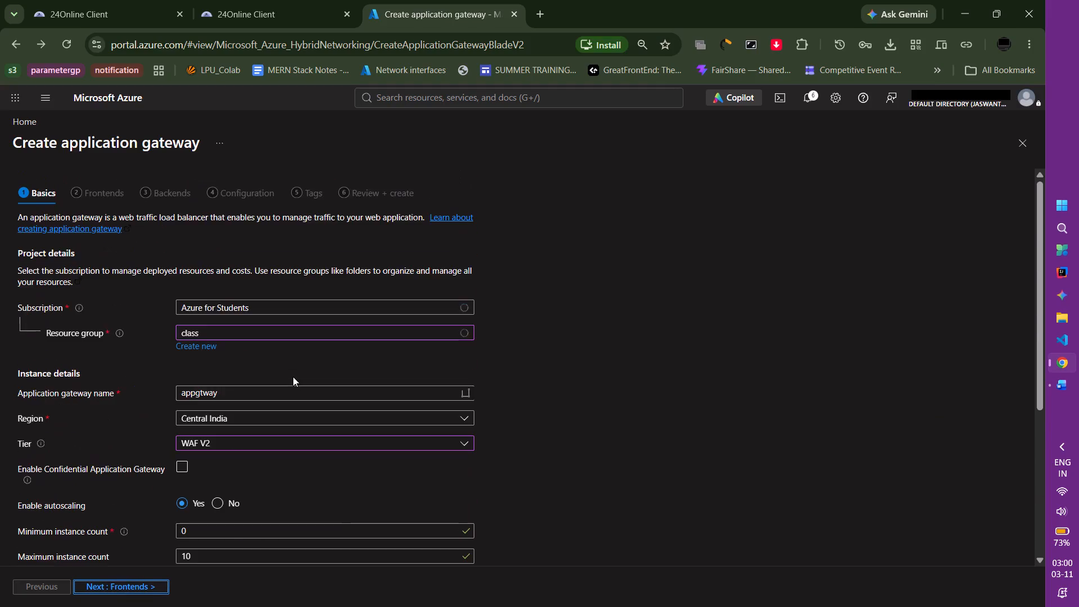
pyautogui.scroll(1, 293, 377)
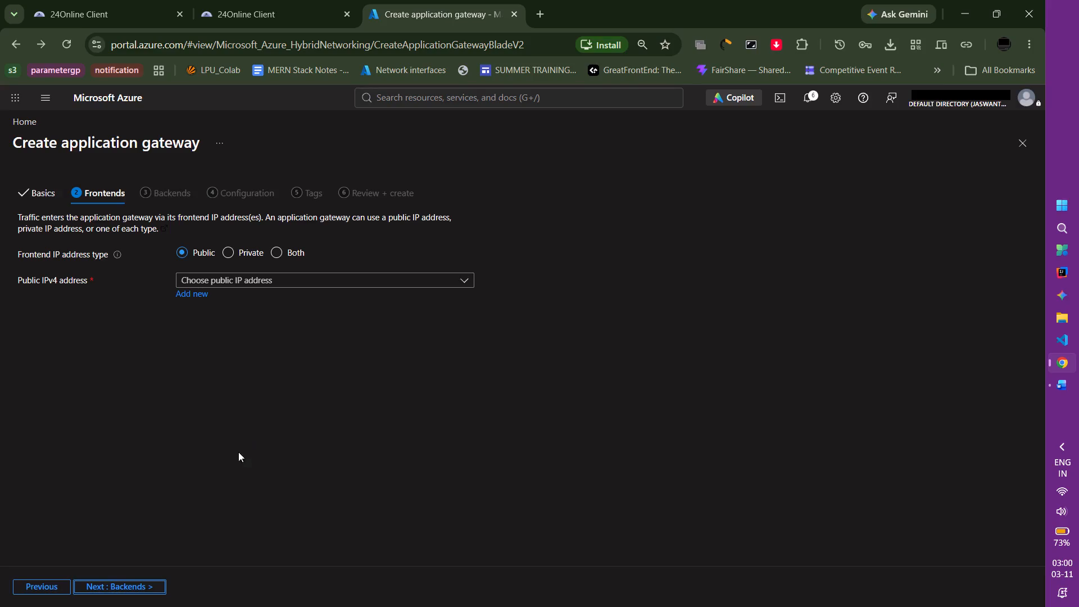
pyautogui.click(251, 281)
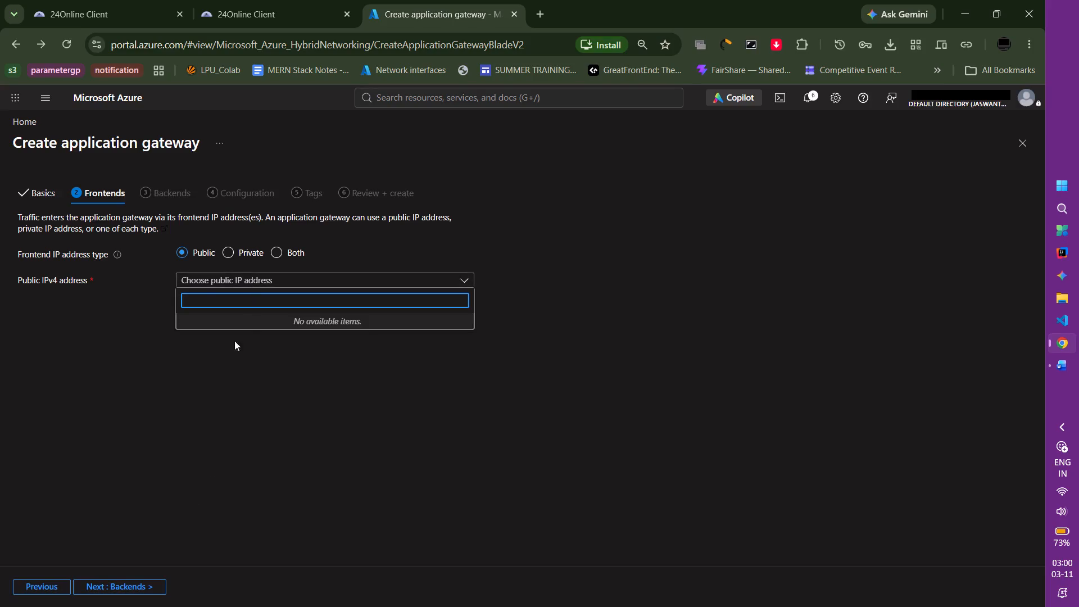
pyautogui.click(217, 369)
pyautogui.click(98, 194)
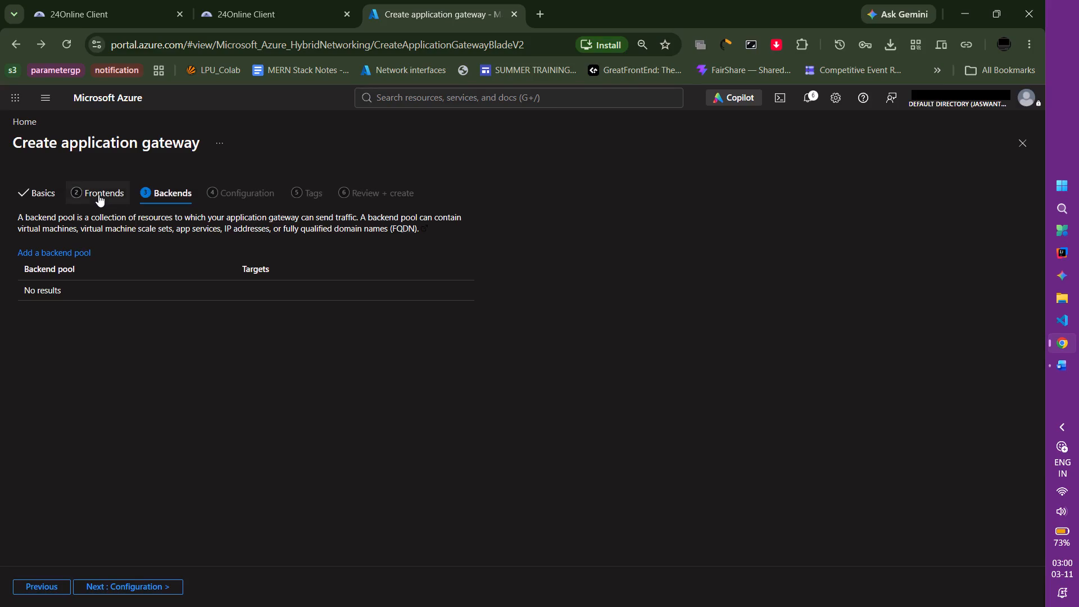
pyautogui.click(93, 195)
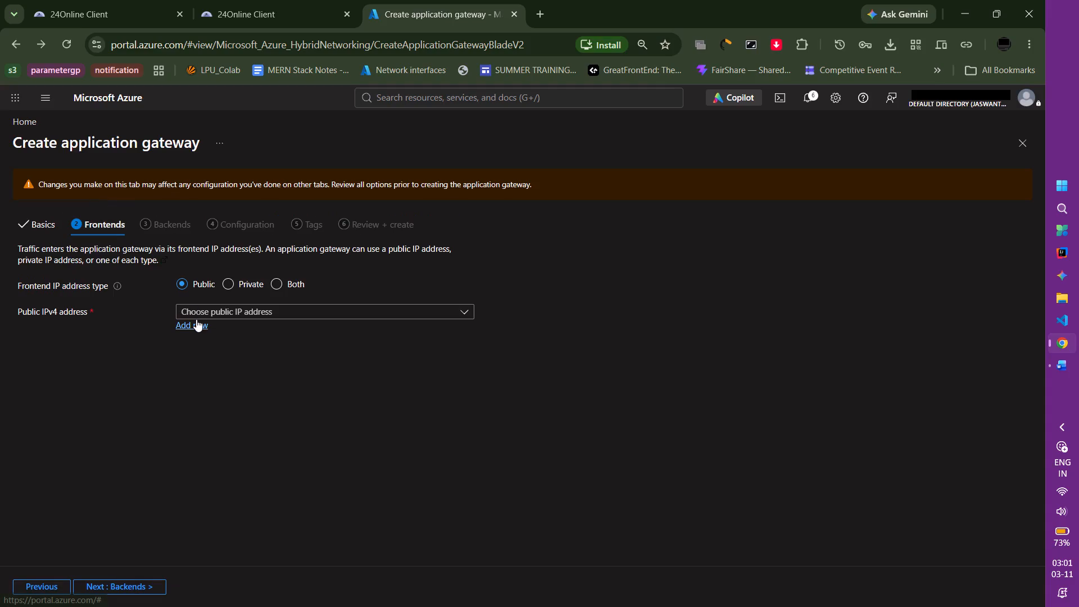
pyautogui.click(196, 319)
pyautogui.click(197, 325)
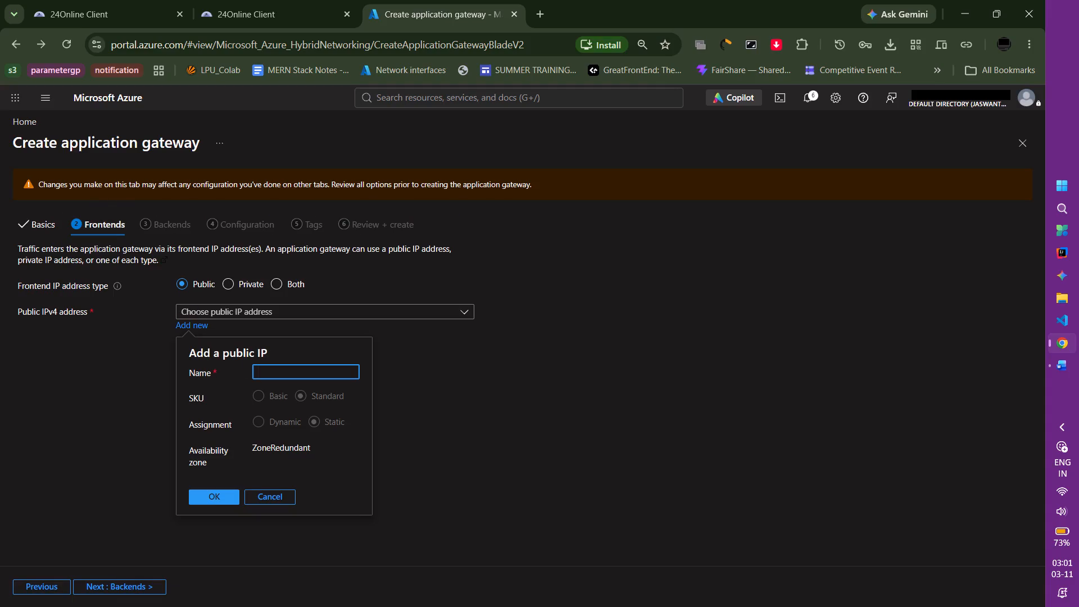
pyautogui.write('puvlic')
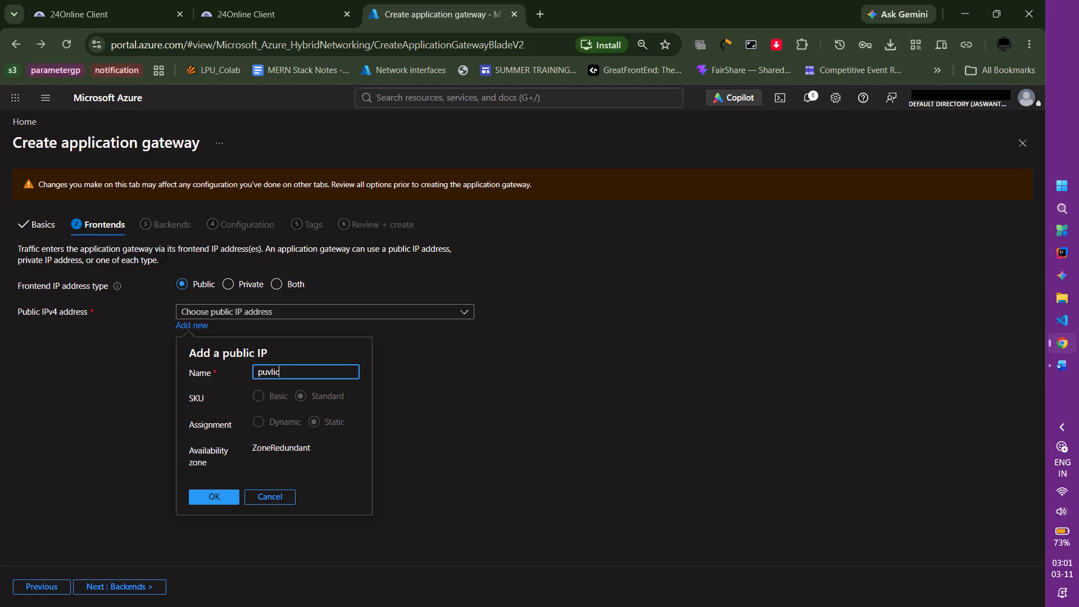
pyautogui.press('f')
pyautogui.write('wall')
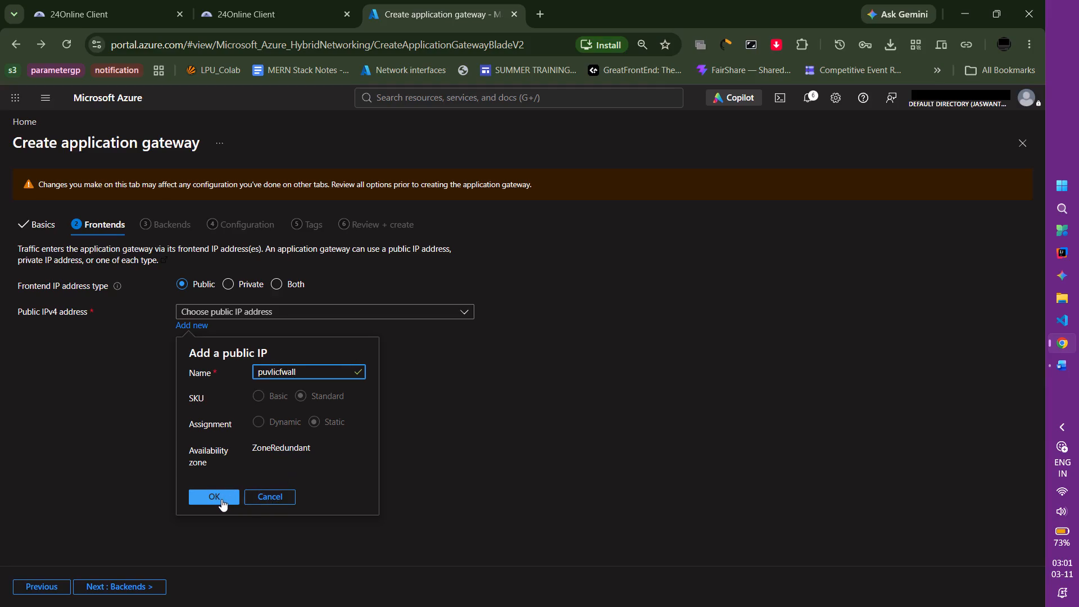
# Capture a screenshot of the new public IP settings, paste it on a new line at the end of Document1, and return to Azure.
pyautogui.press('Print')
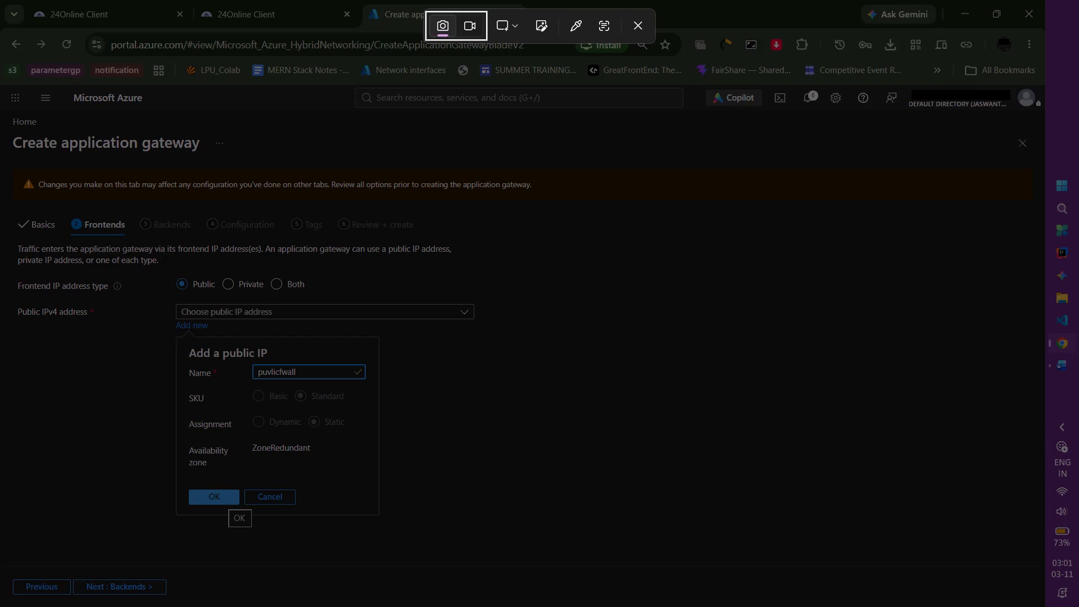
pyautogui.moveTo(0, 80); pyautogui.dragTo(1044, 606)
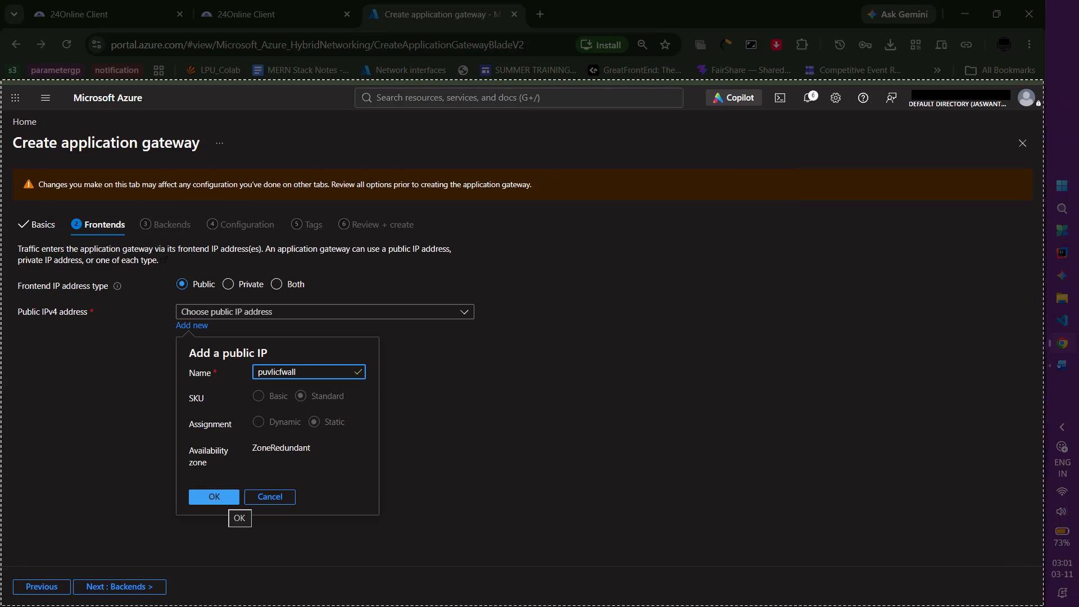
pyautogui.moveTo(1044, 606); pyautogui.dragTo(1048, 606)
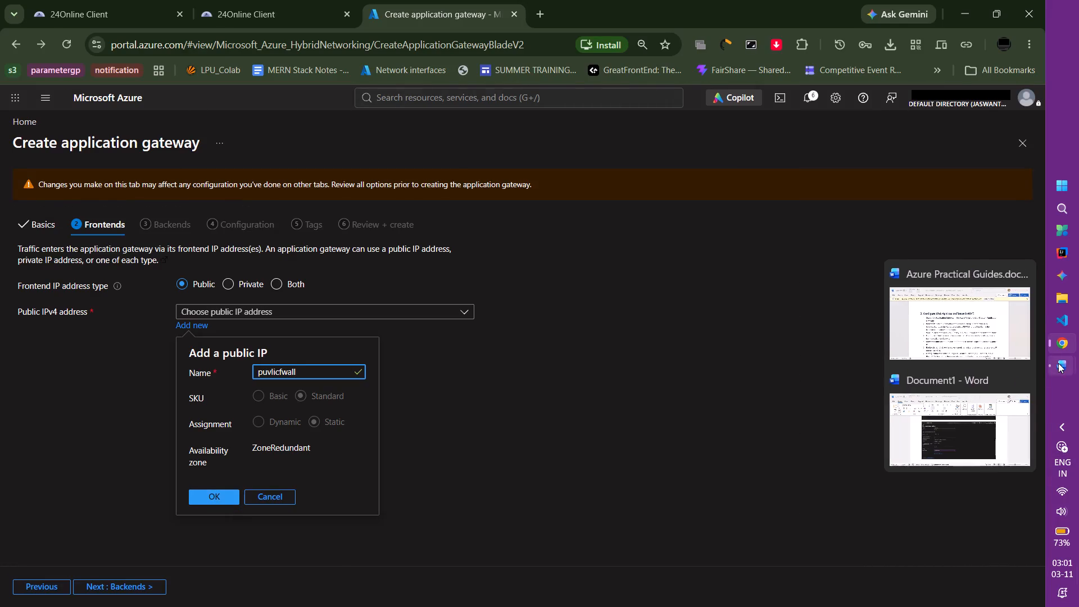
pyautogui.click(981, 420)
pyautogui.press('Return')
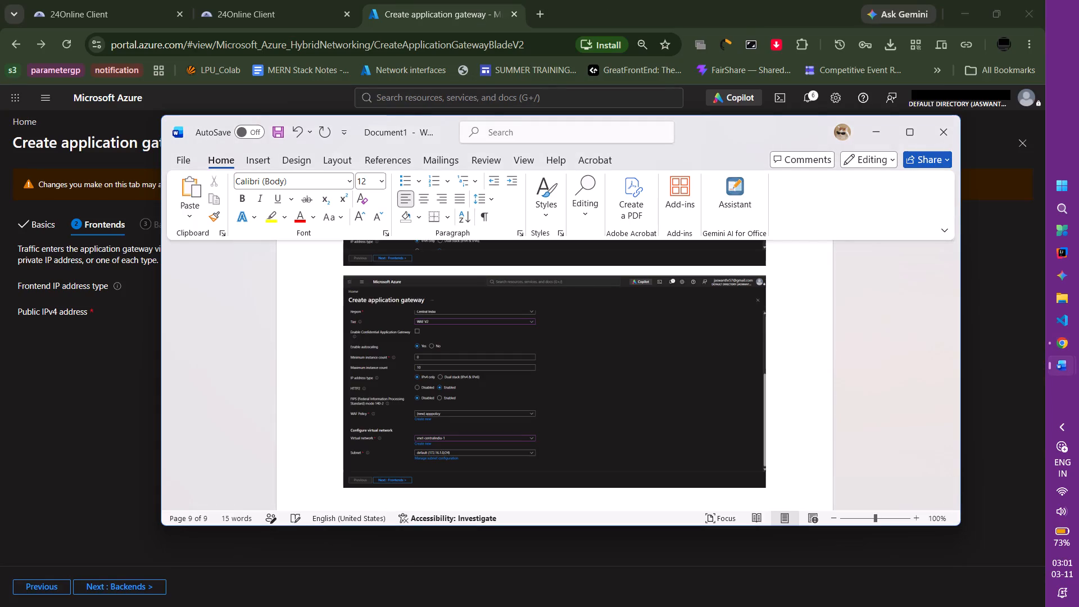
pyautogui.hotkey('ctrl', 'v')
pyautogui.click(32, 488)
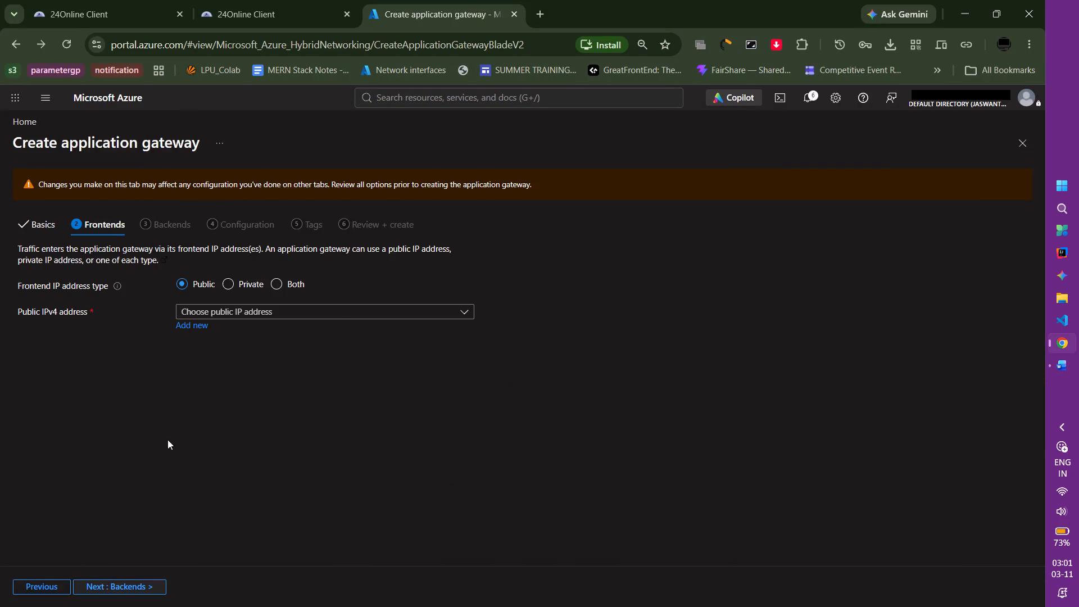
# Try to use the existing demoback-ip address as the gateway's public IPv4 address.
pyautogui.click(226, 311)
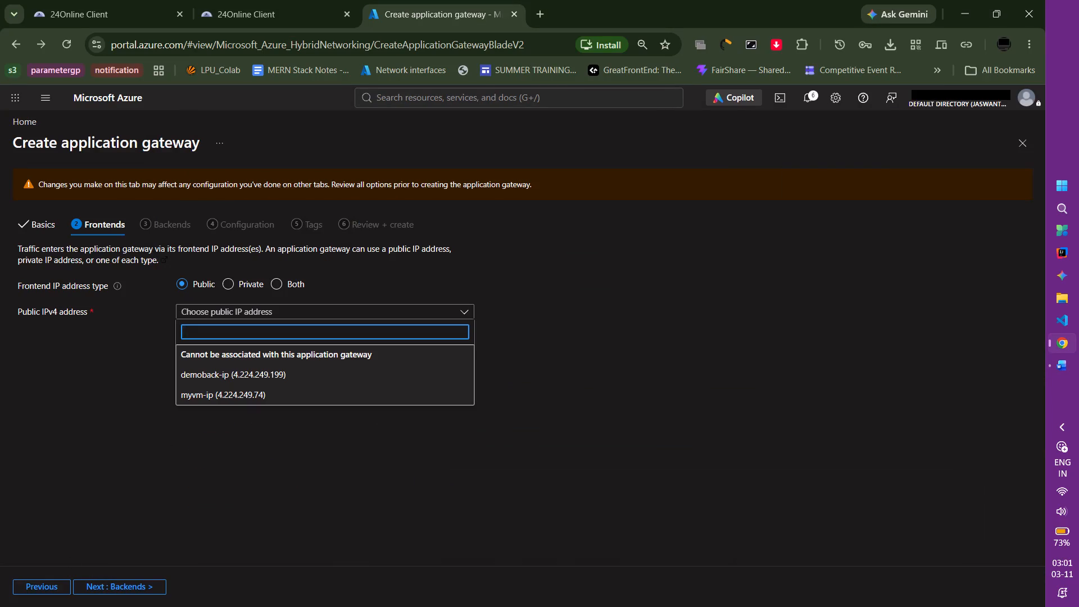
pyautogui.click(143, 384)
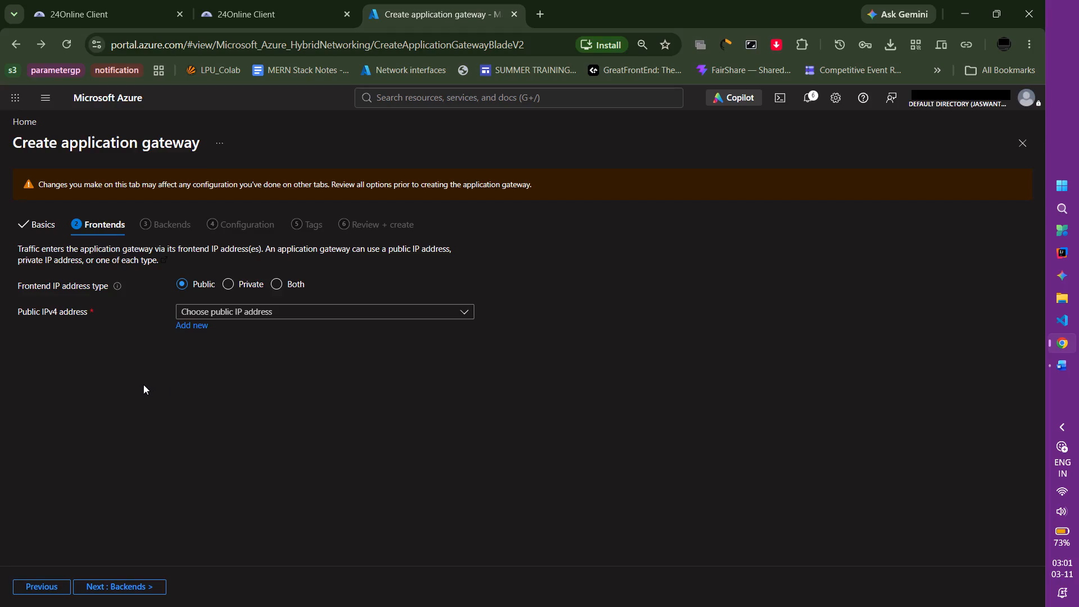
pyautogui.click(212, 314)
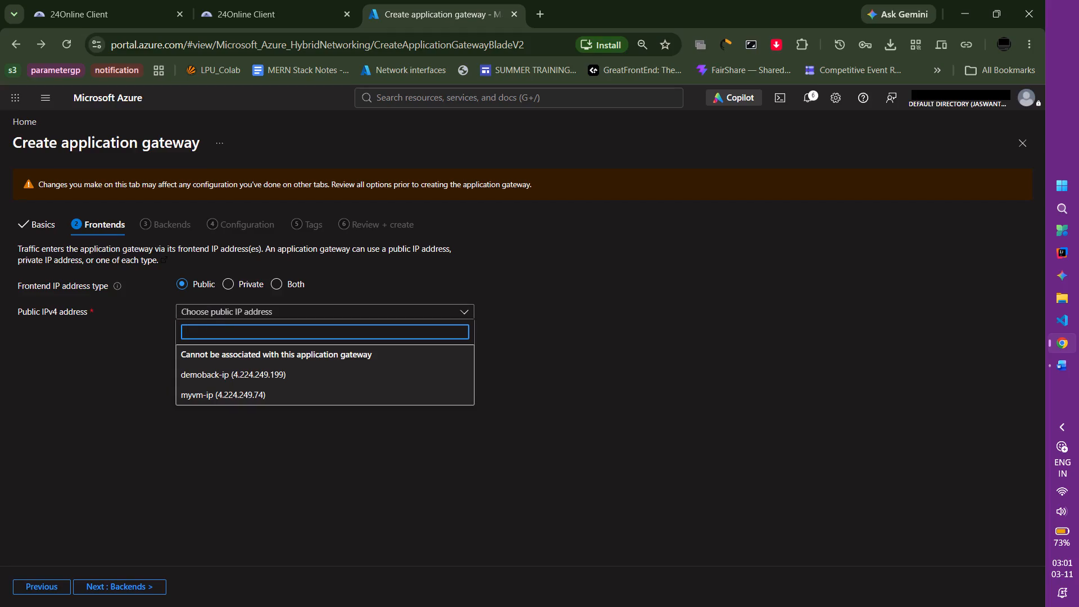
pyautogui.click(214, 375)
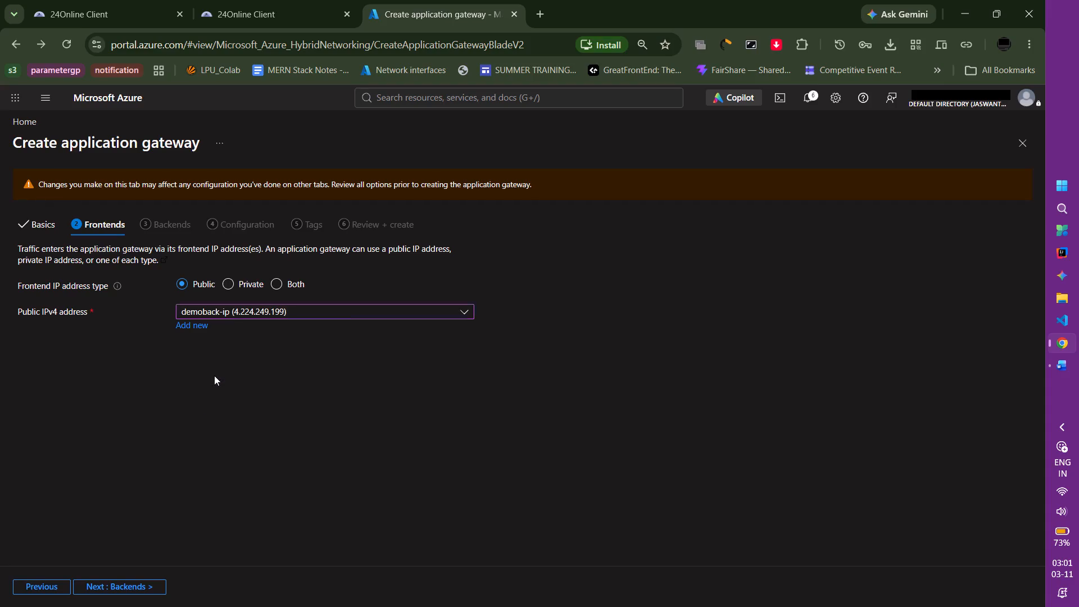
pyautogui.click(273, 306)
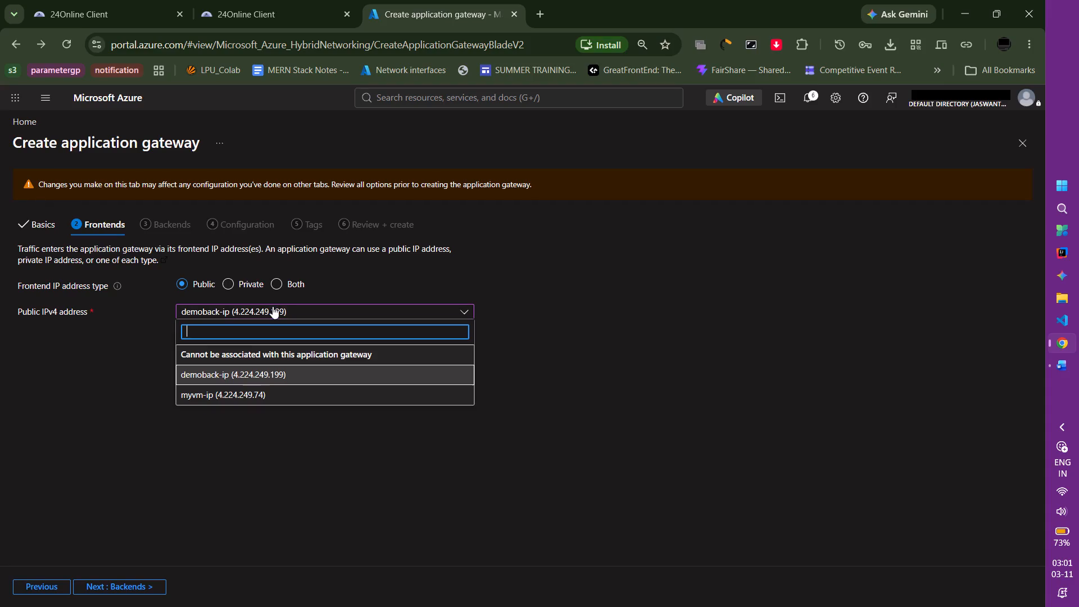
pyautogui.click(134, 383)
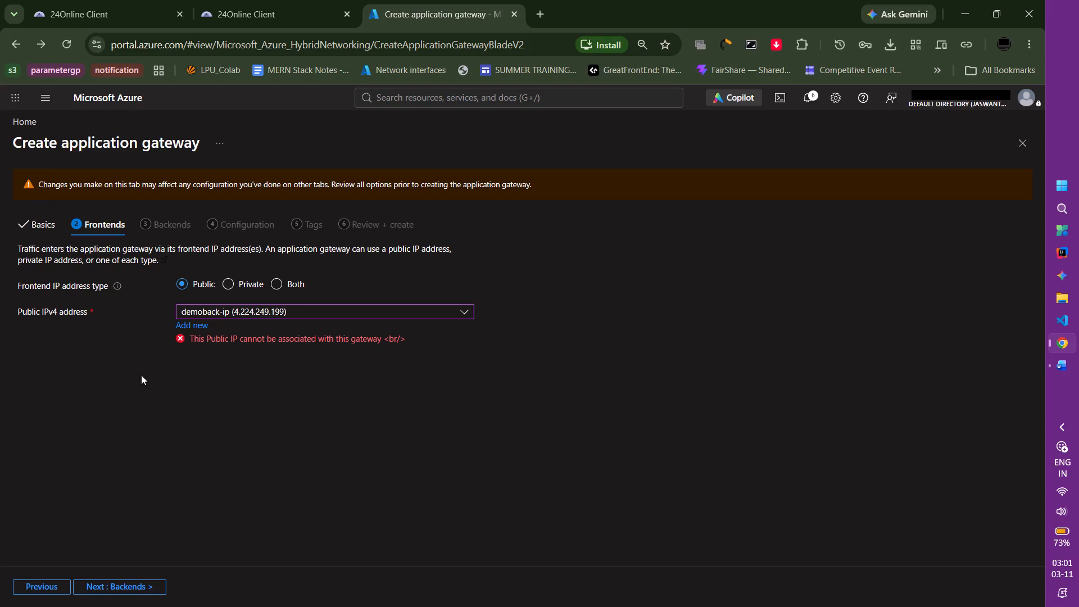
# Add puvlicfwall as the gateway's new public IP address and proceed to the backend settings.
pyautogui.click(187, 324)
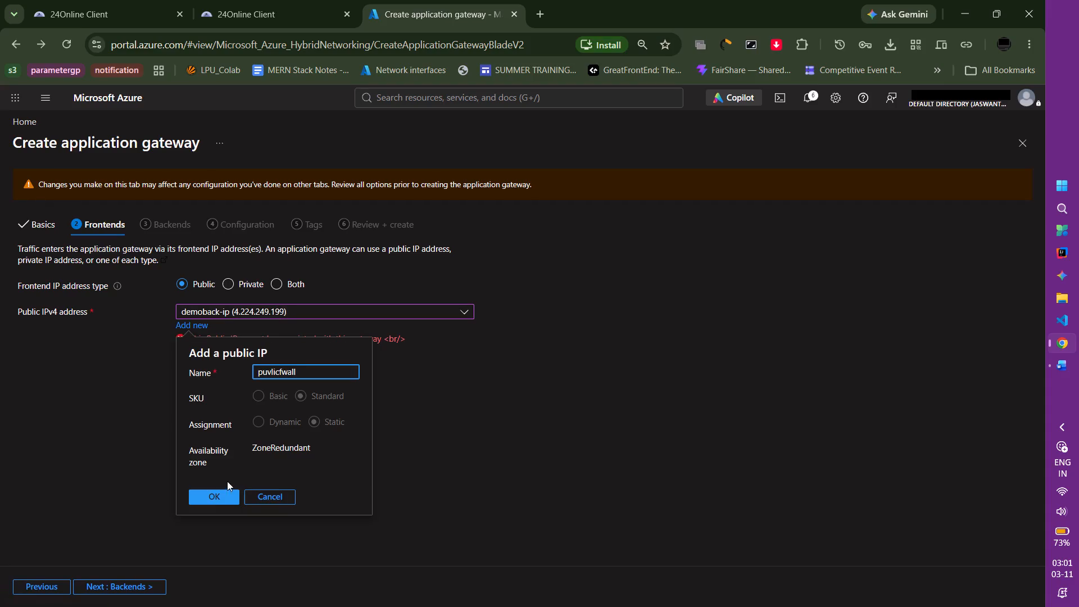
pyautogui.click(221, 493)
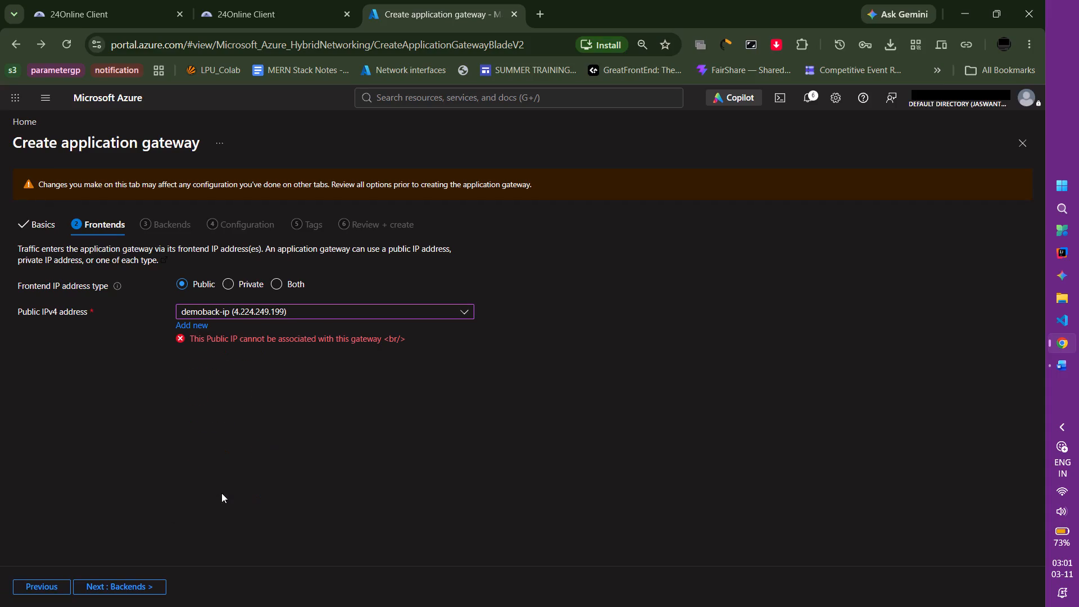
pyautogui.click(111, 587)
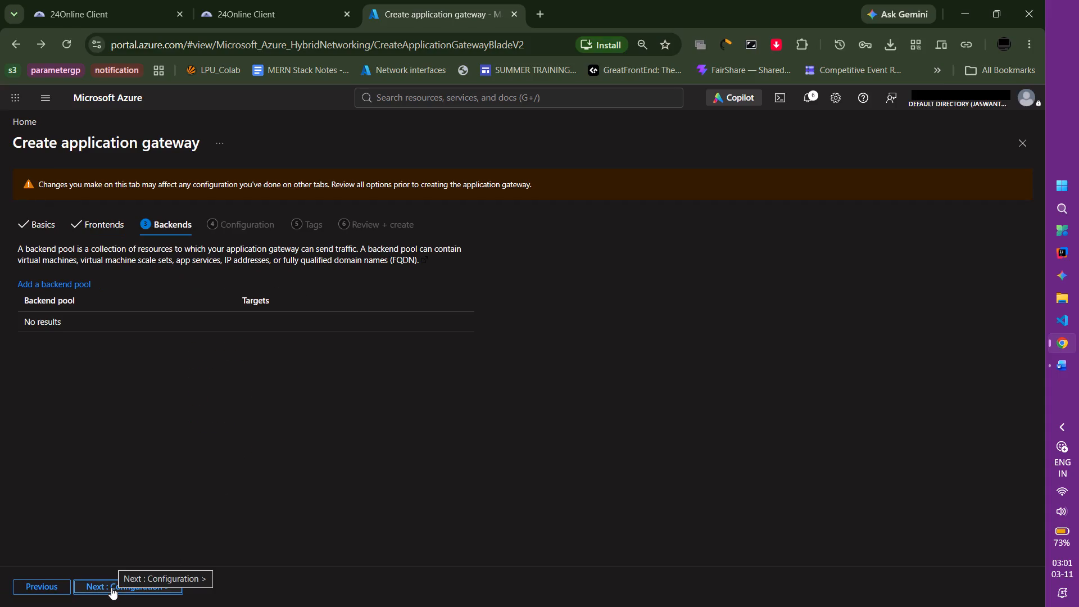
# Add a backend pool named epool to the application gateway.
pyautogui.click(112, 583)
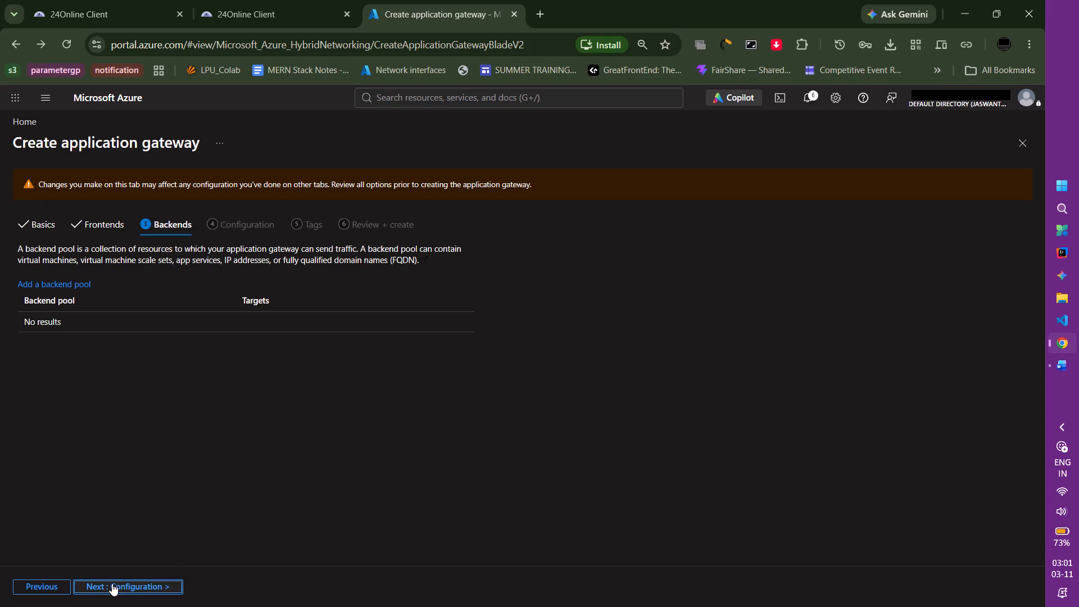
pyautogui.click(46, 321)
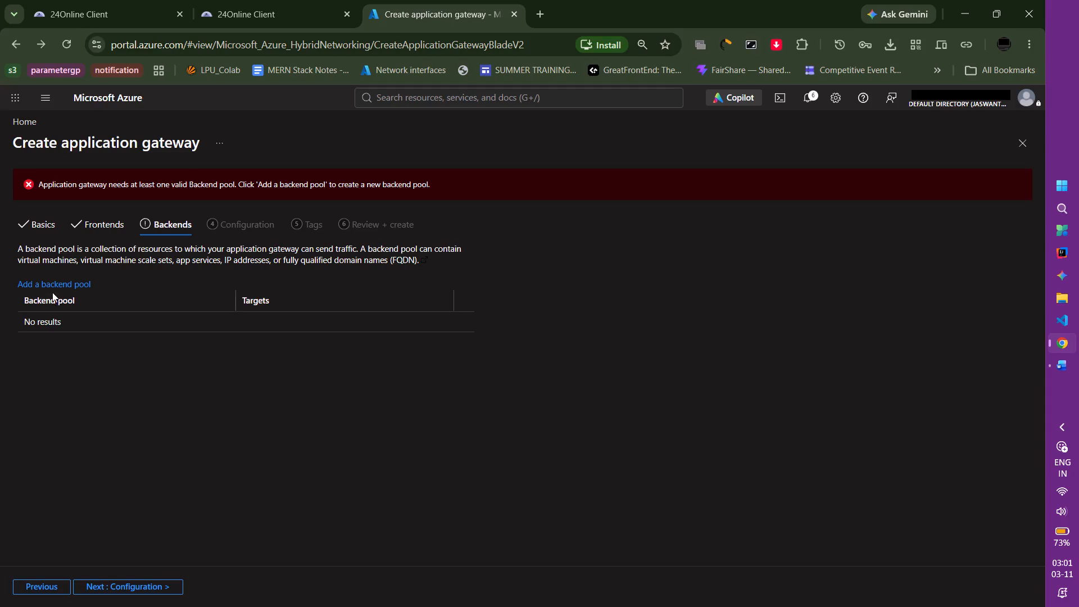
pyautogui.click(53, 283)
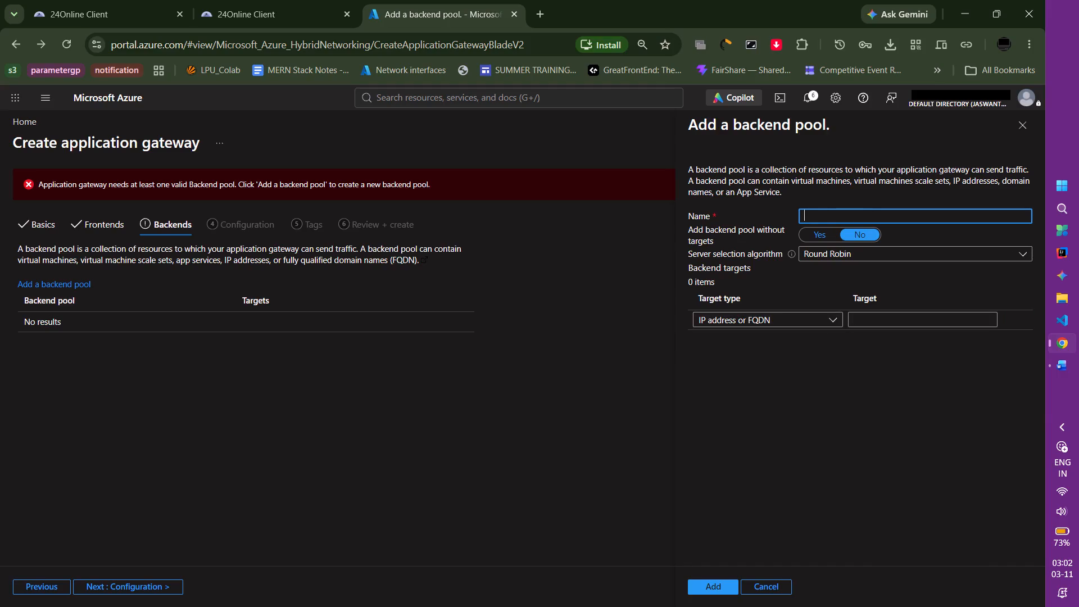
pyautogui.write('epool')
pyautogui.click(714, 587)
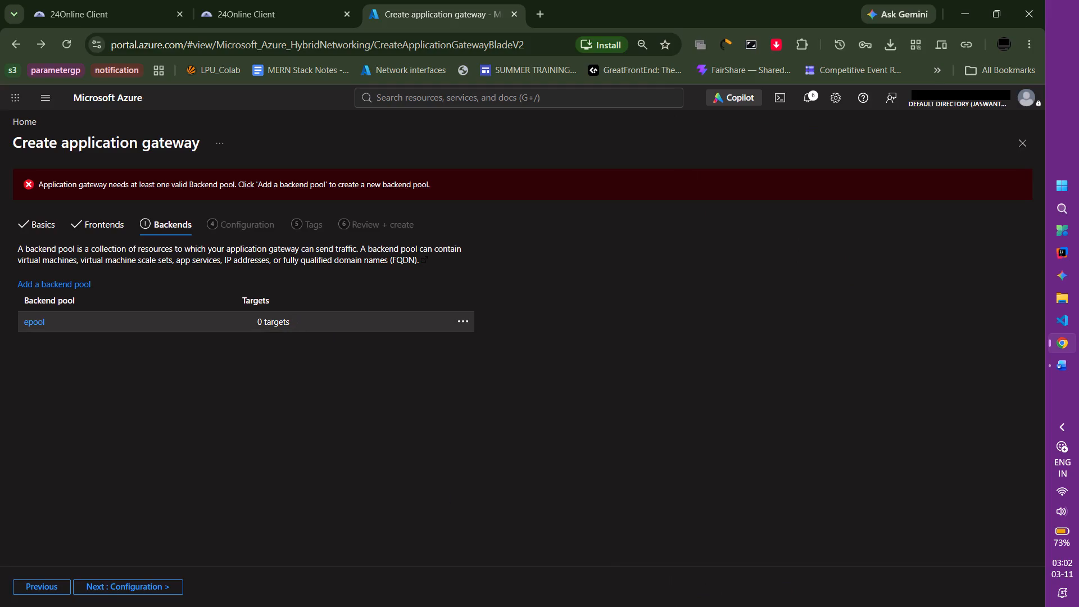
# Add the virtual machine target demo627 (172.16.0.4) to the epool backend pool.
pyautogui.click(38, 320)
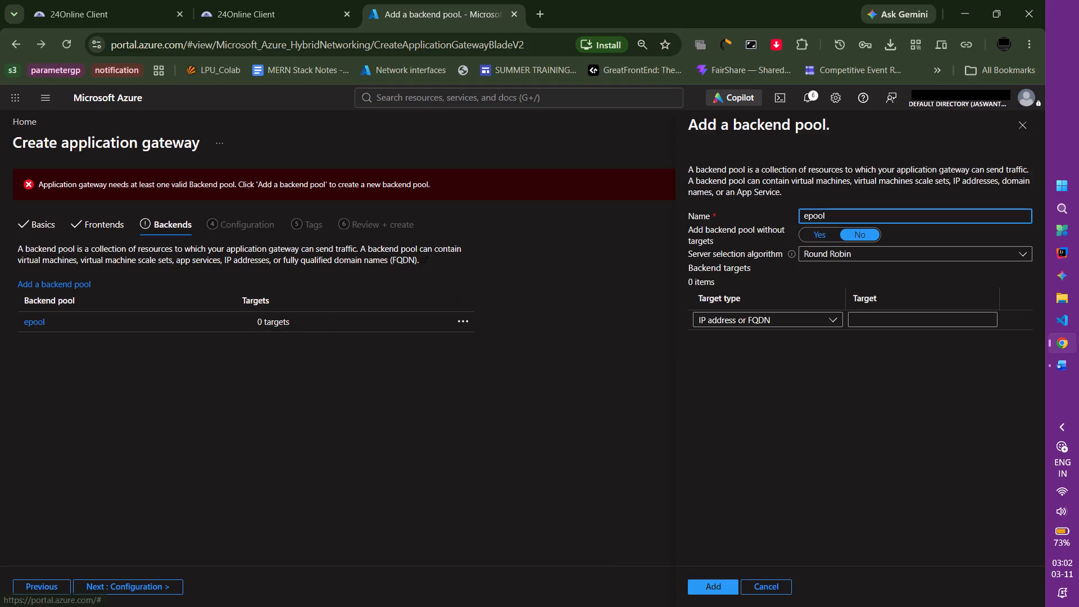
pyautogui.click(771, 319)
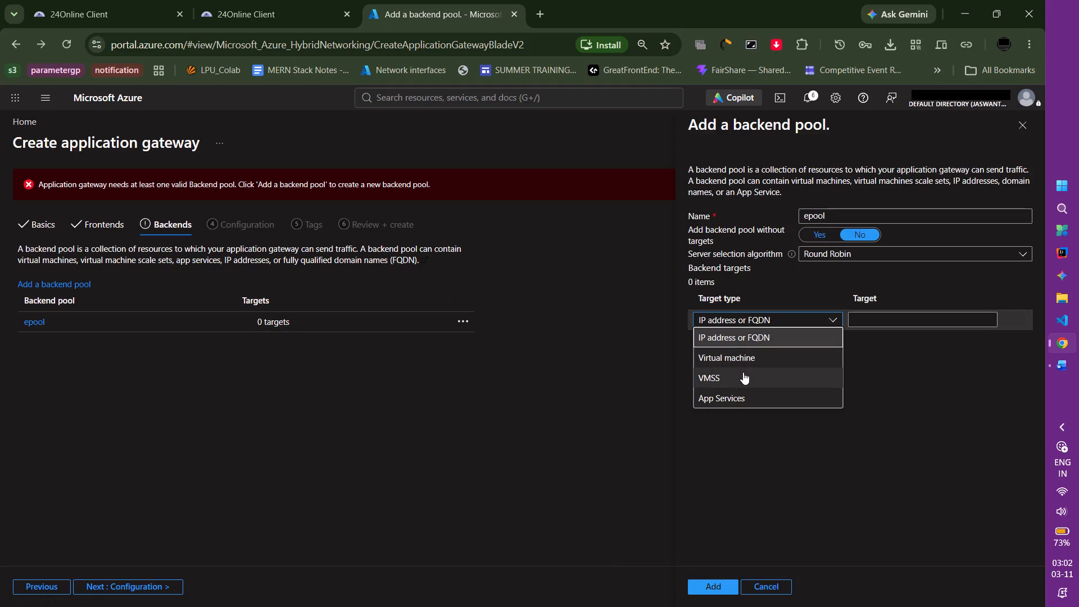
pyautogui.click(743, 364)
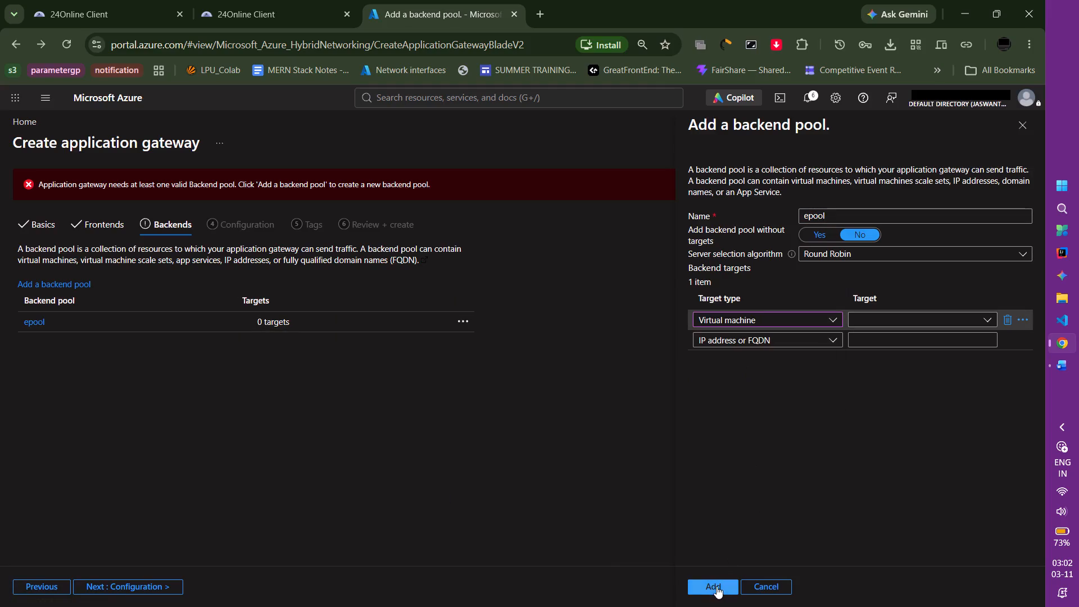
pyautogui.click(715, 587)
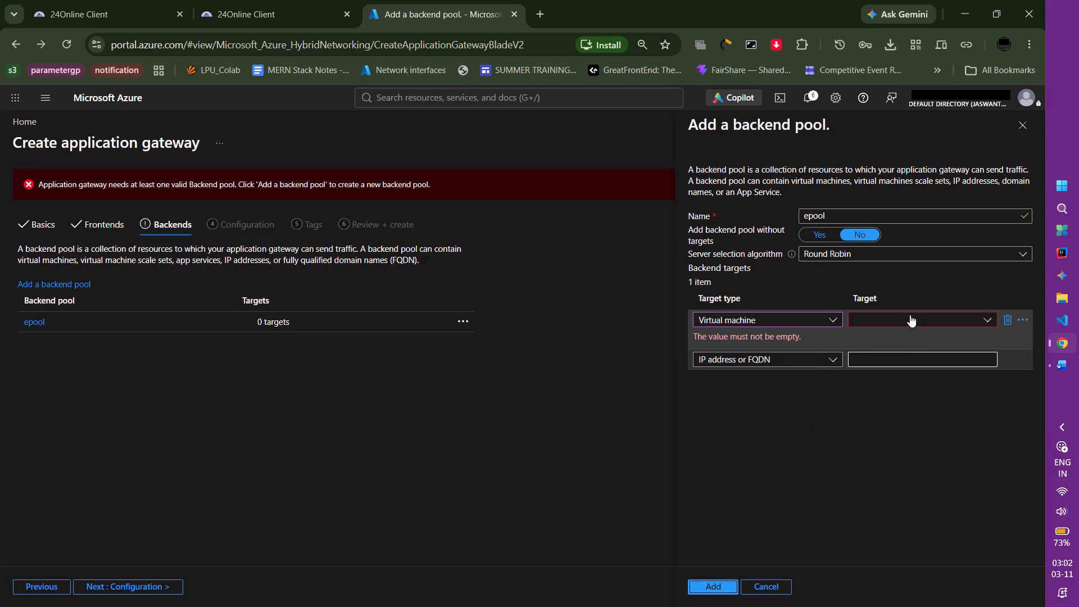
pyautogui.click(909, 315)
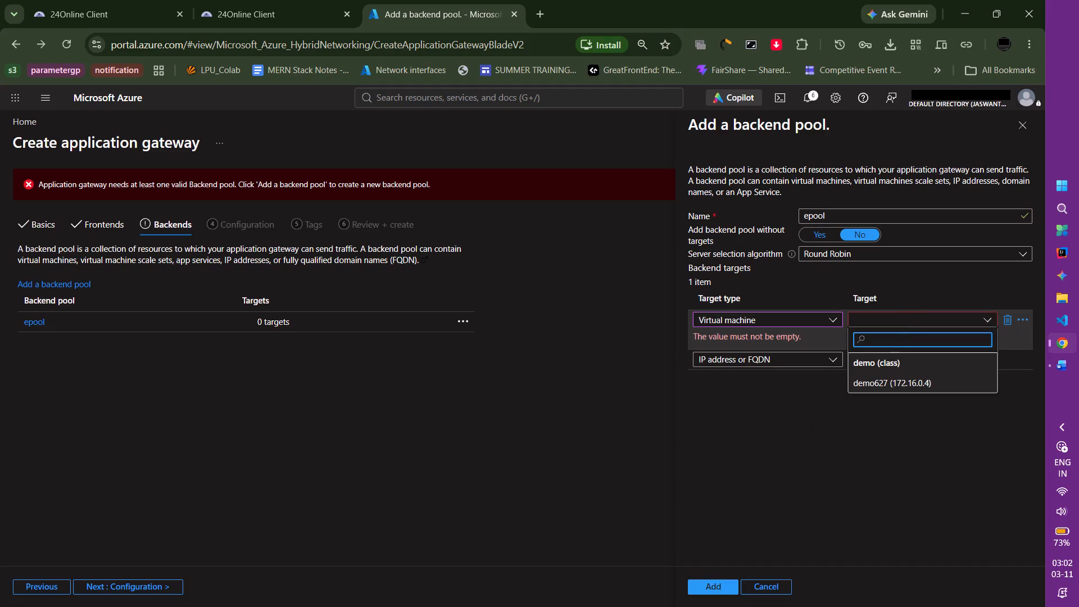
pyautogui.click(884, 360)
pyautogui.click(881, 378)
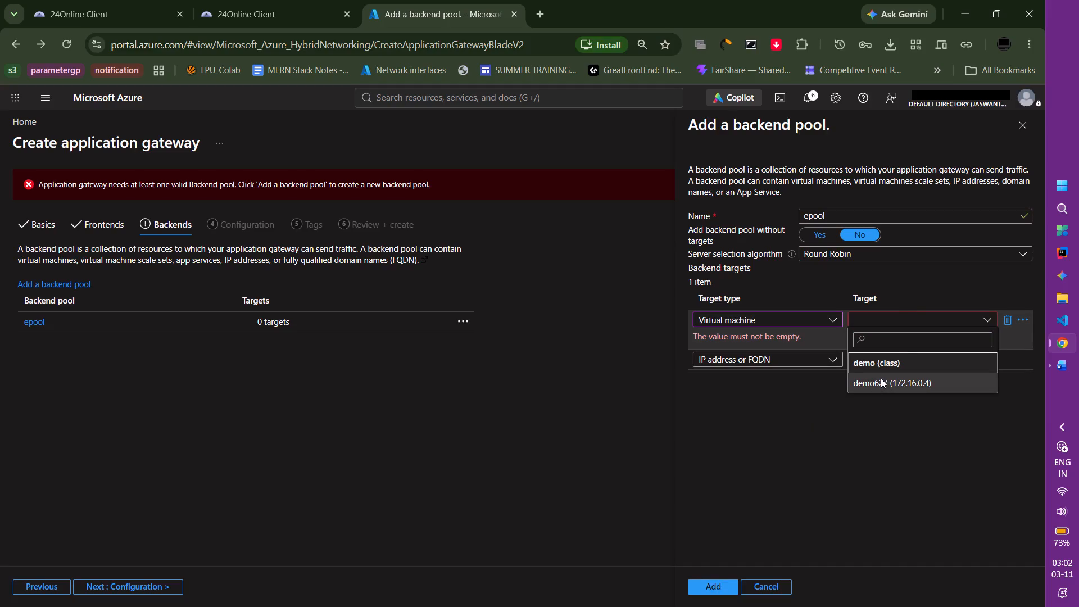
pyautogui.click(722, 585)
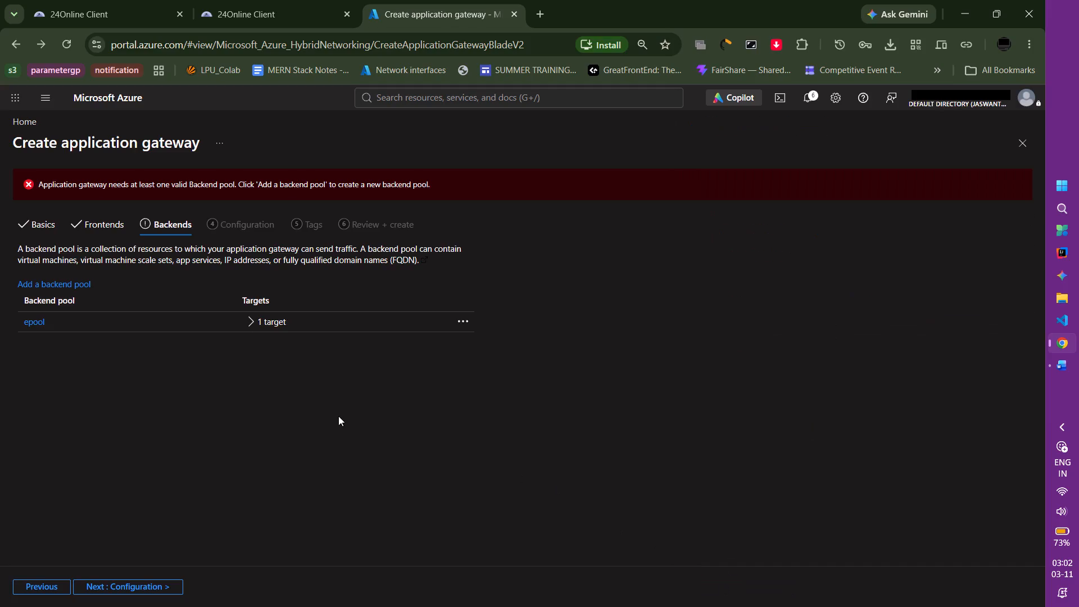
# Proceed to the gateway's configuration stage and start a routing rule named rudeclass with a listener named public.
pyautogui.click(135, 586)
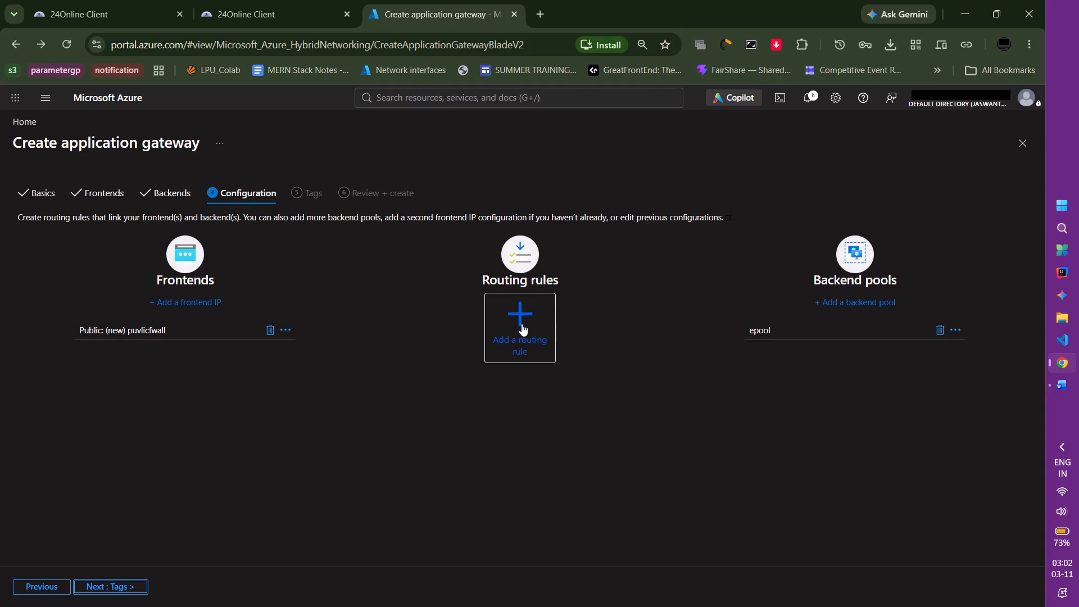
pyautogui.click(96, 585)
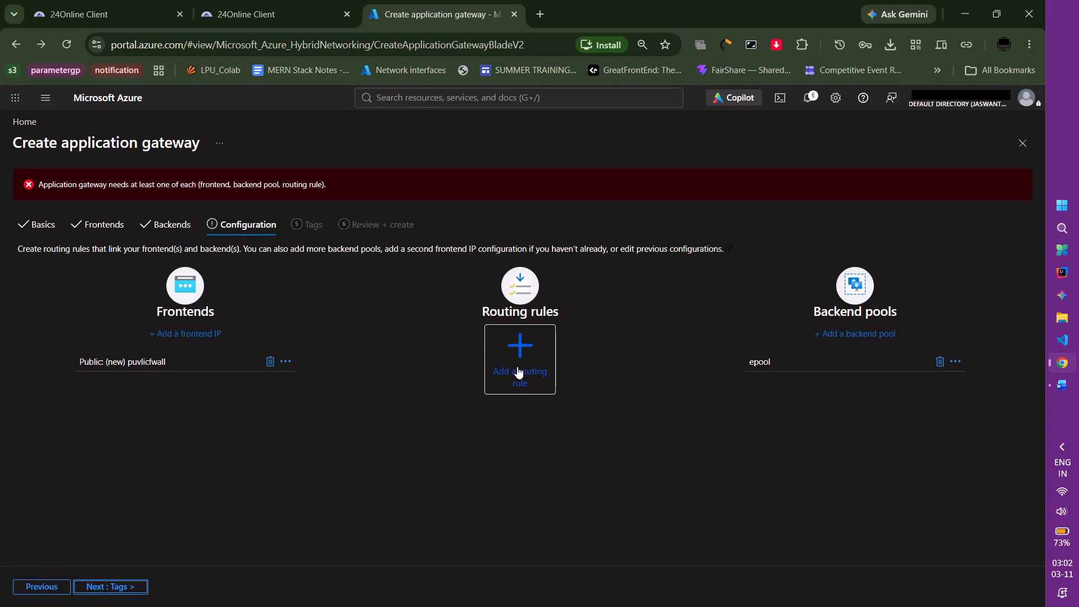
pyautogui.click(517, 366)
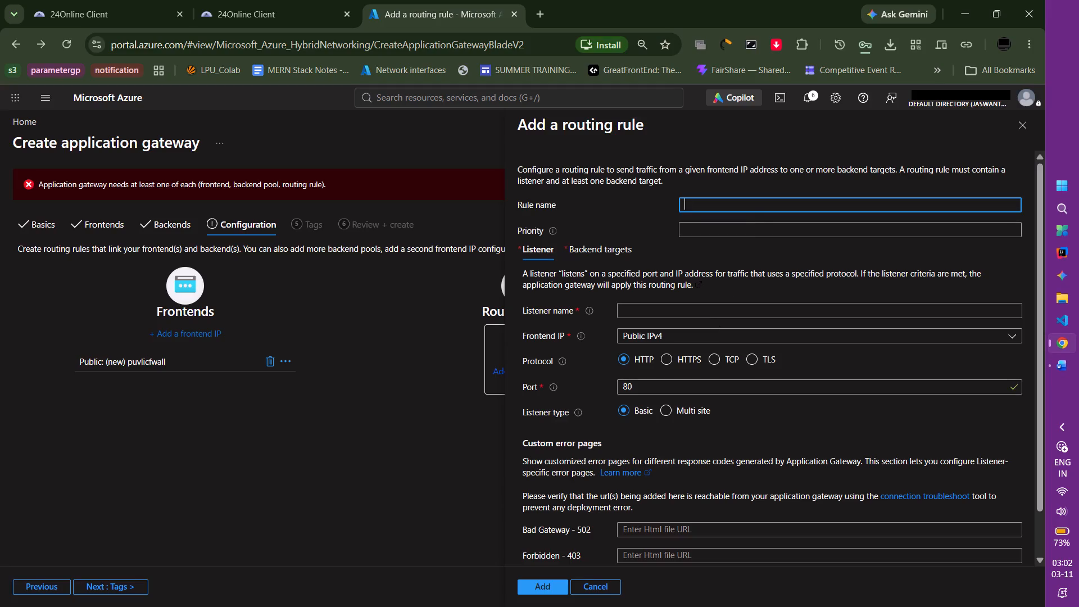
pyautogui.write('rude')
pyautogui.write('class')
pyautogui.click(711, 310)
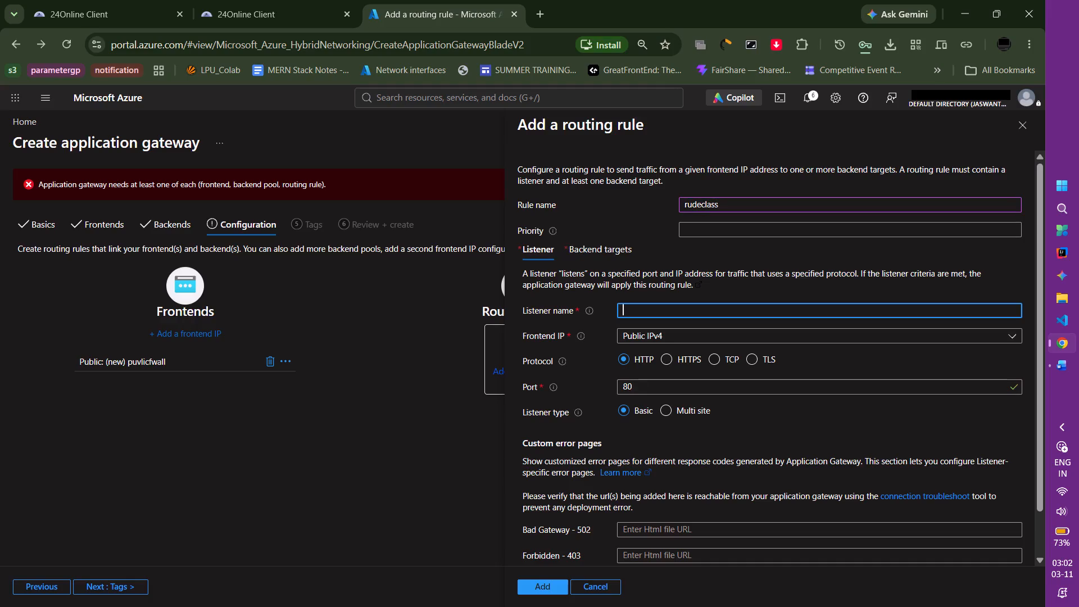
pyautogui.write('public')
# Set the public listener's protocol to HTTPS and enter pool as the name of its uploaded certificate.
pyautogui.click(667, 359)
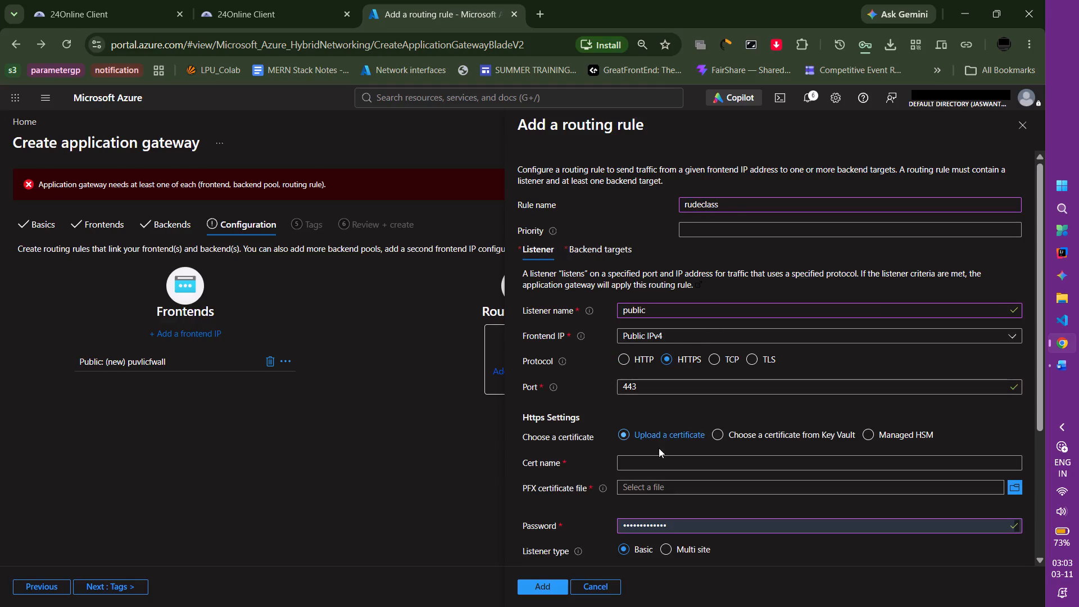
pyautogui.click(660, 460)
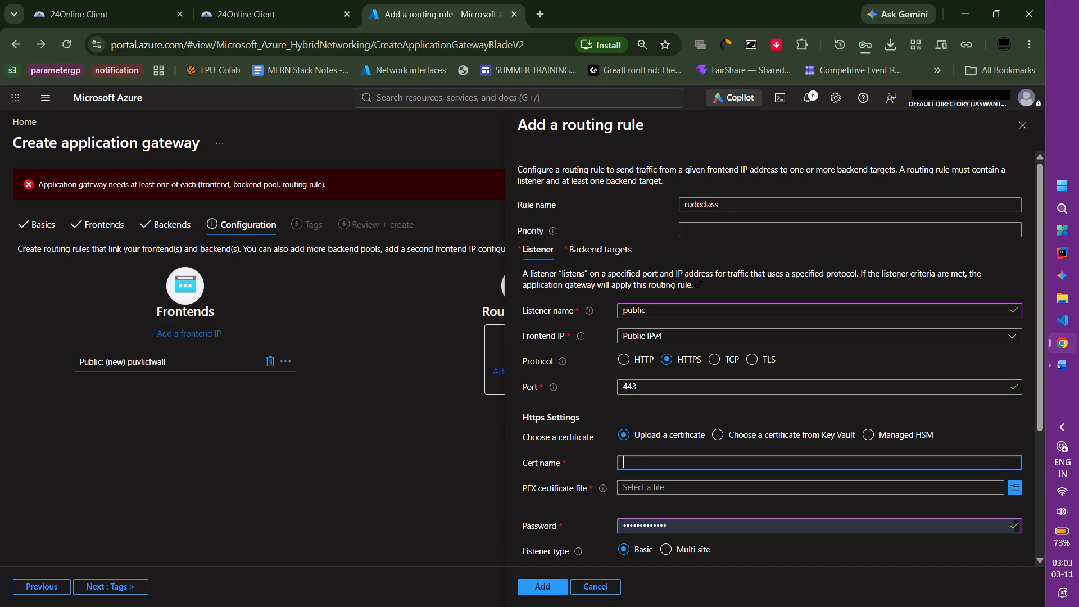
pyautogui.write('pool')
# Capture the routing rule form as a screenshot and paste it into the Word document.
pyautogui.press('Print')
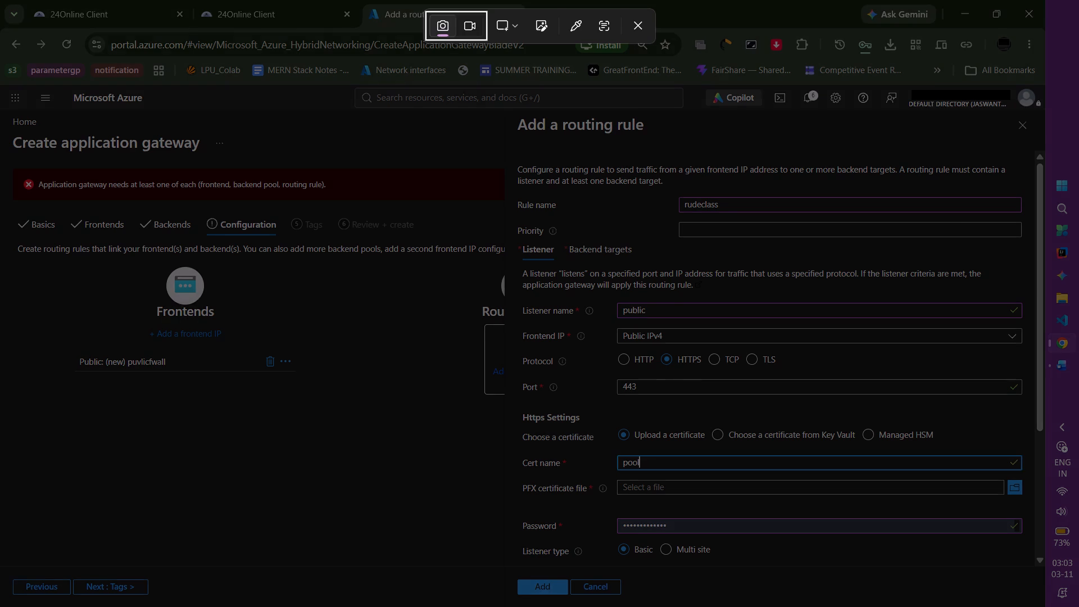
pyautogui.moveTo(489, 102); pyautogui.dragTo(1037, 606)
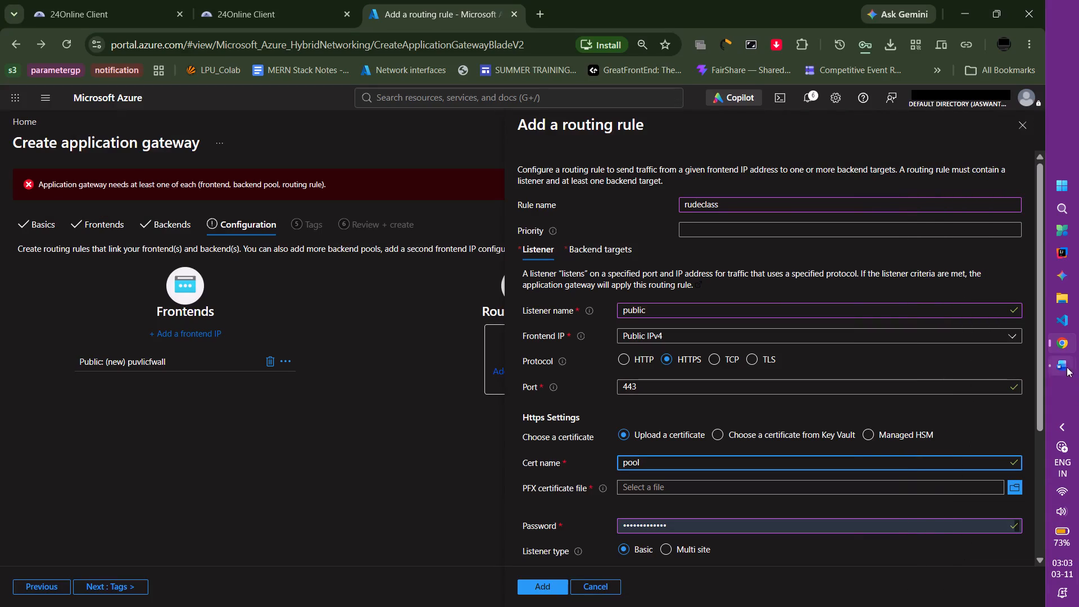
pyautogui.click(1064, 364)
pyautogui.click(946, 442)
pyautogui.hotkey('ctrl', 'v')
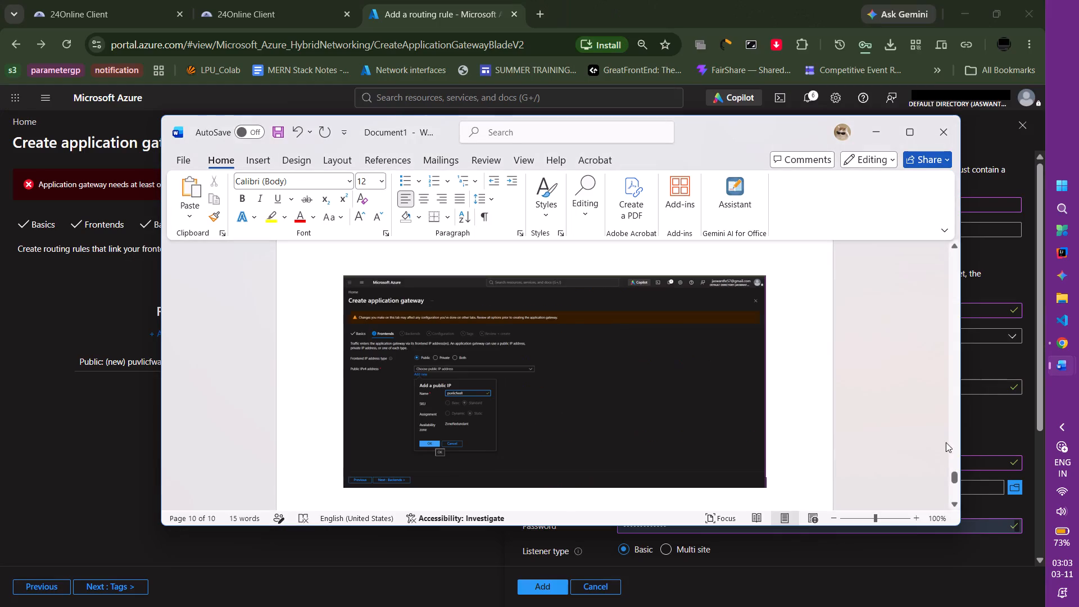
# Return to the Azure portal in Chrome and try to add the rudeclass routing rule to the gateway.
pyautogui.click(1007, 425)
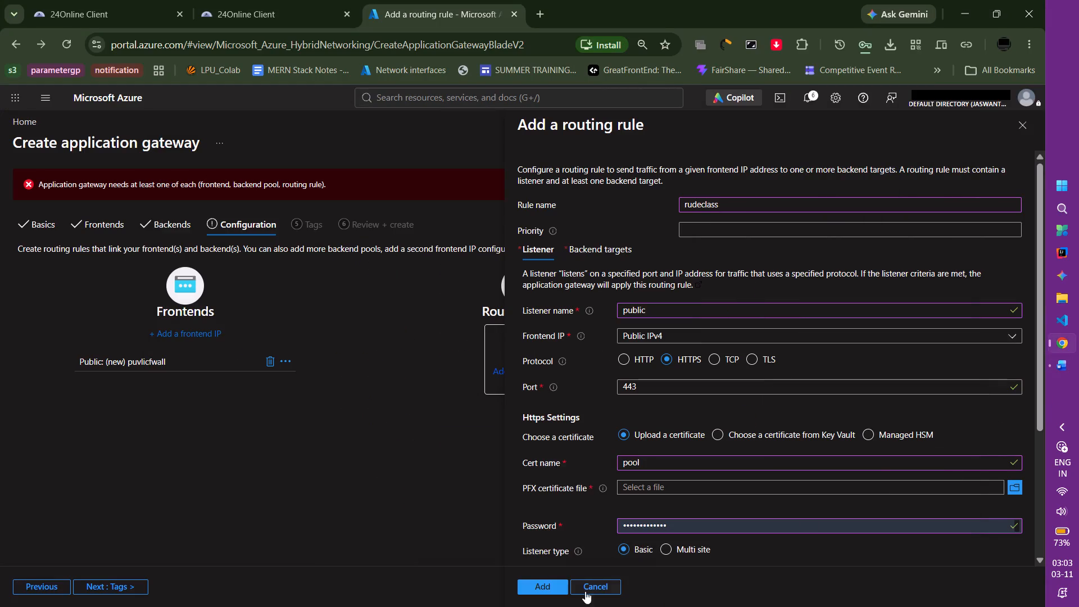
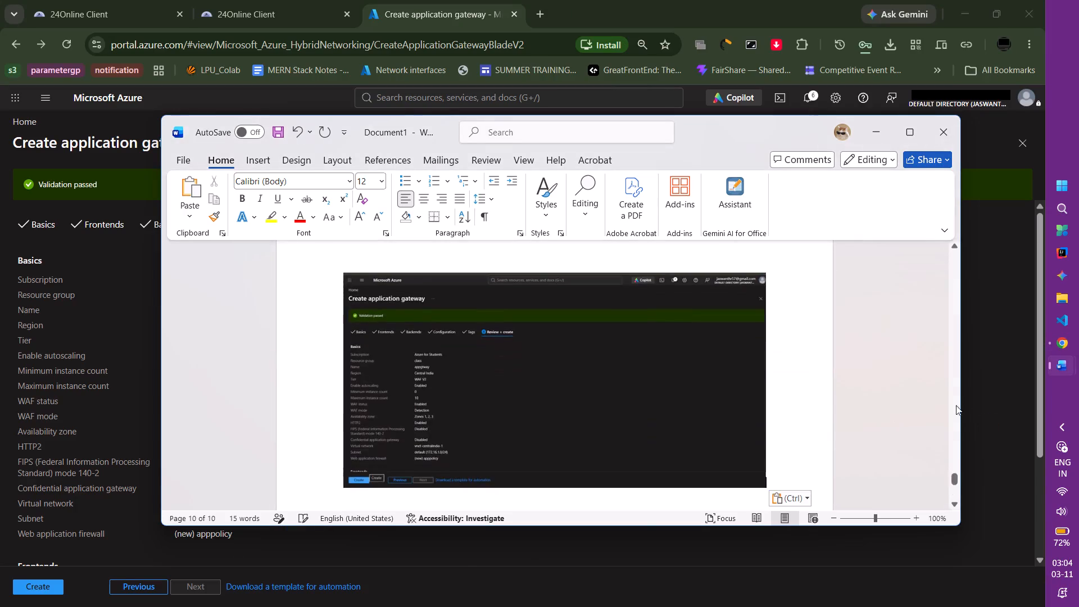
# Return to the Azure portal in Chrome and create the validated application gateway.
pyautogui.click(980, 407)
pyautogui.click(38, 588)
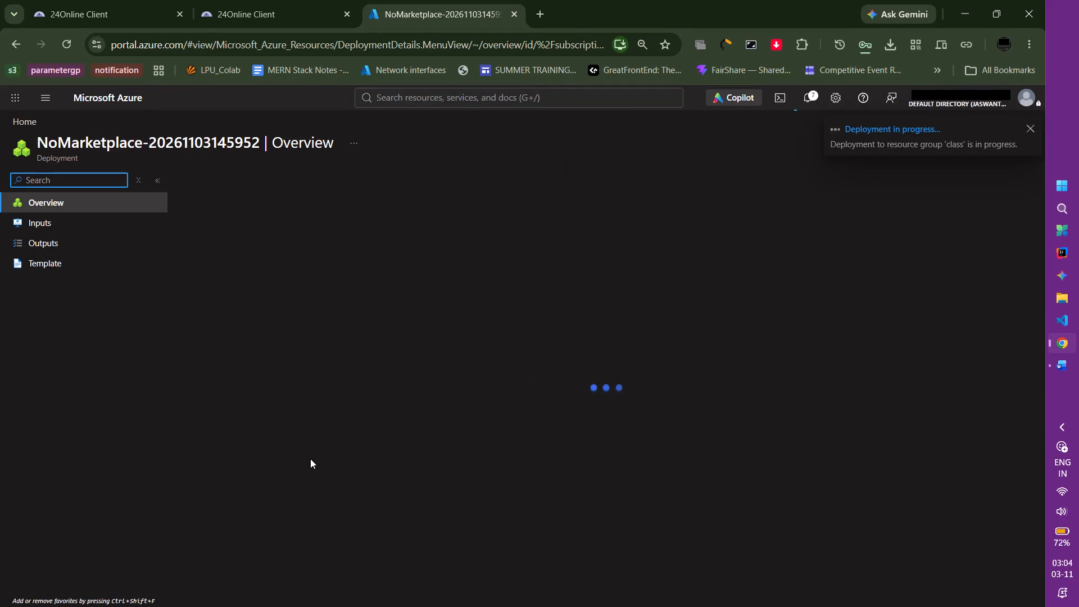
# Leave the deployment overview and open the Application gateway service from the portal home.
pyautogui.click(13, 49)
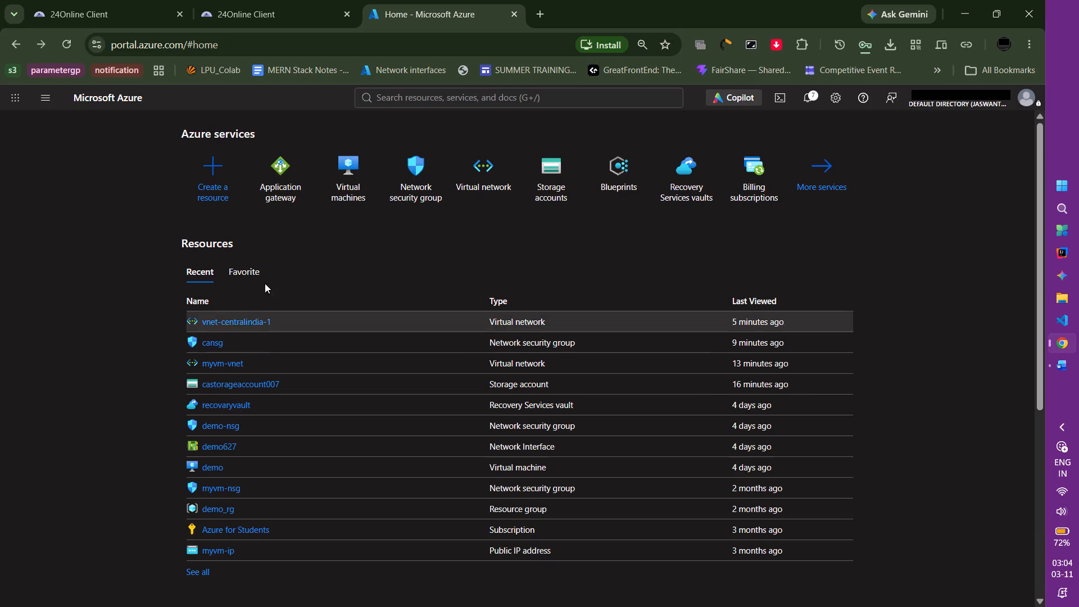
pyautogui.click(297, 196)
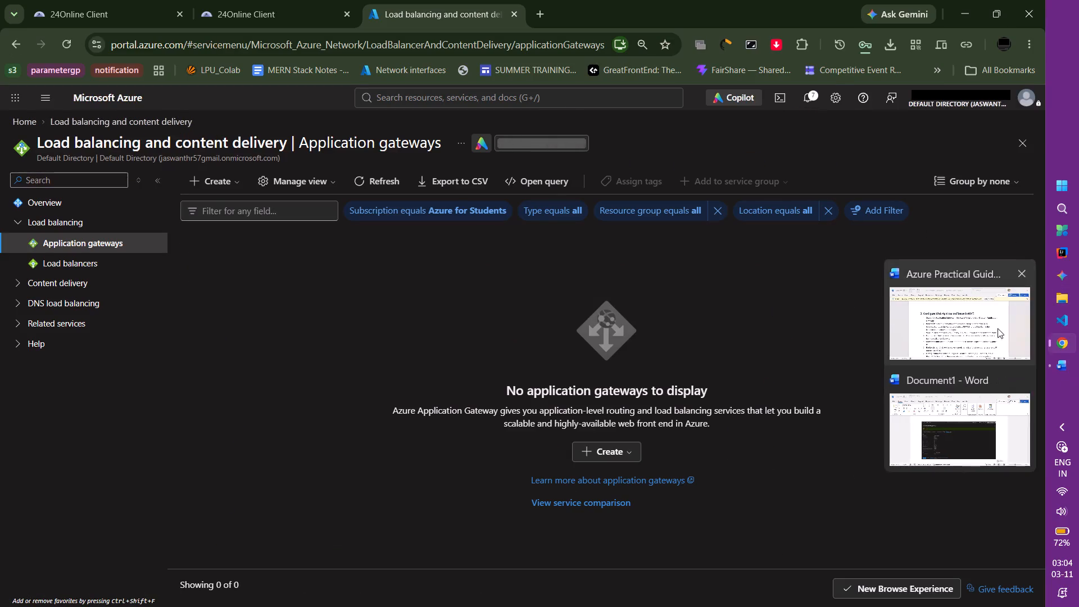
# Switch to the Azure Practical Guides document in Word, check the remaining Web Application Firewall steps, and return to Chrome.
pyautogui.click(998, 328)
pyautogui.scroll(-1, 586, 401)
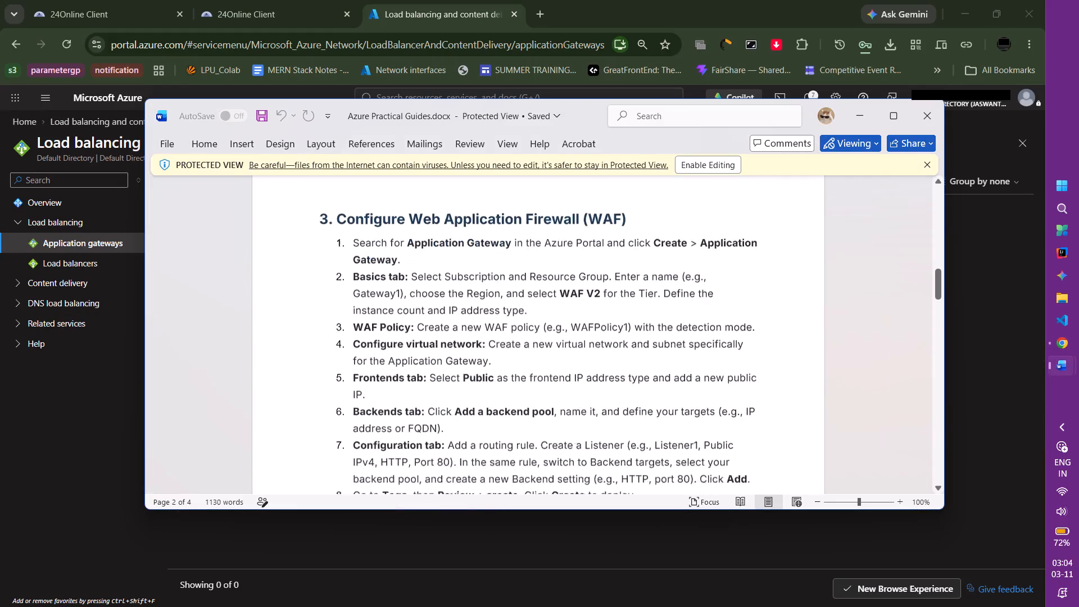
pyautogui.scroll(-2, 586, 401)
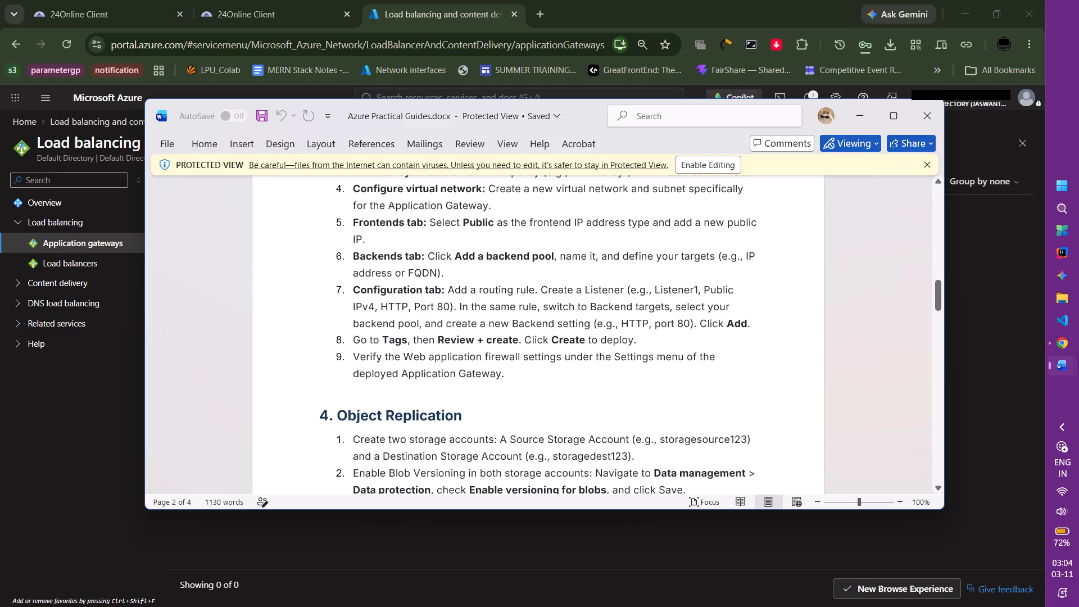
pyautogui.click(472, 549)
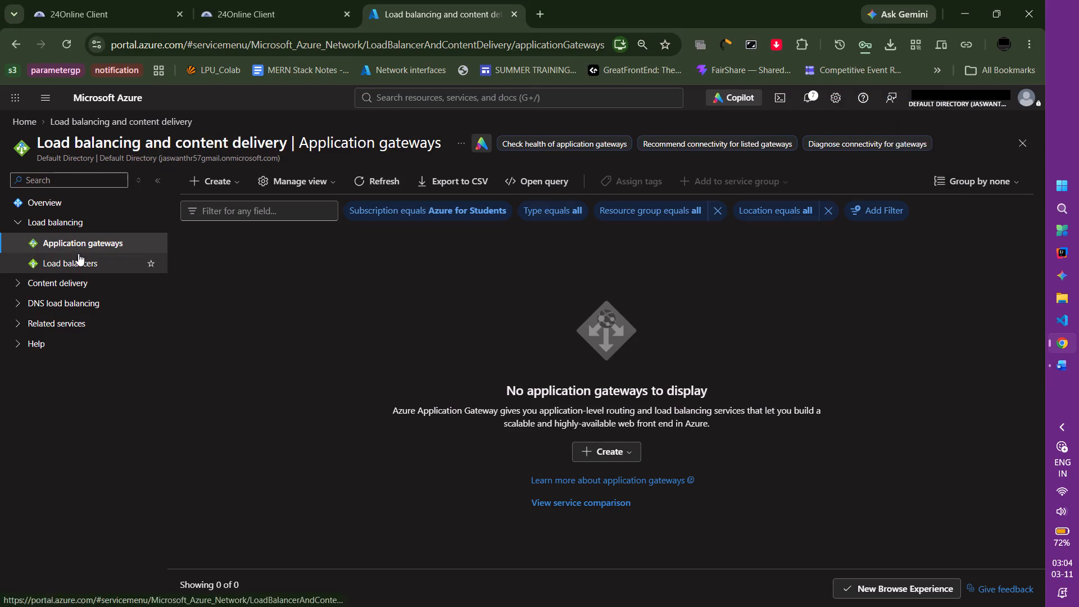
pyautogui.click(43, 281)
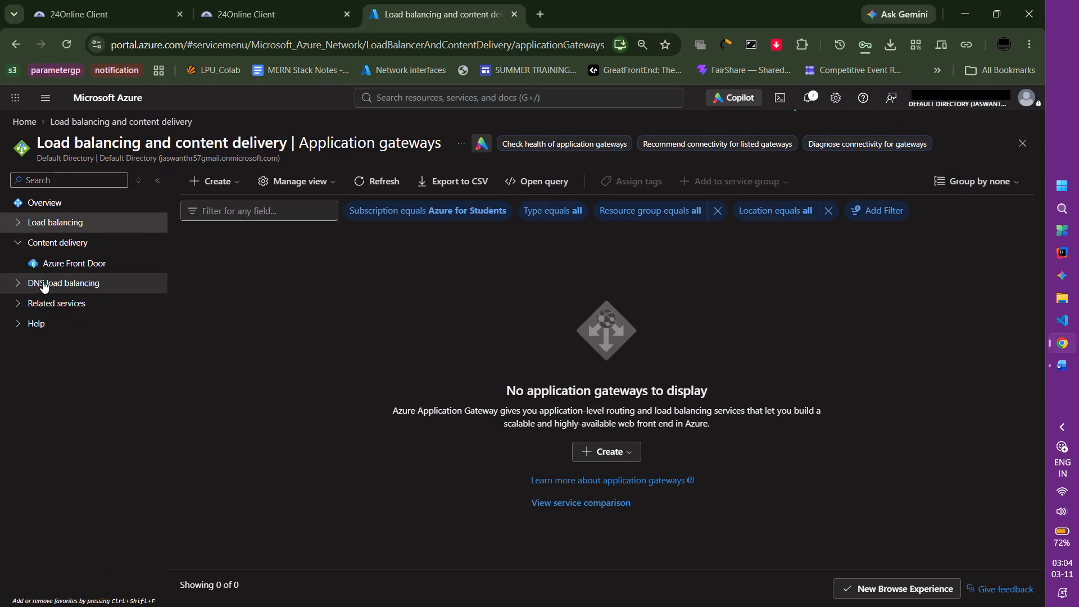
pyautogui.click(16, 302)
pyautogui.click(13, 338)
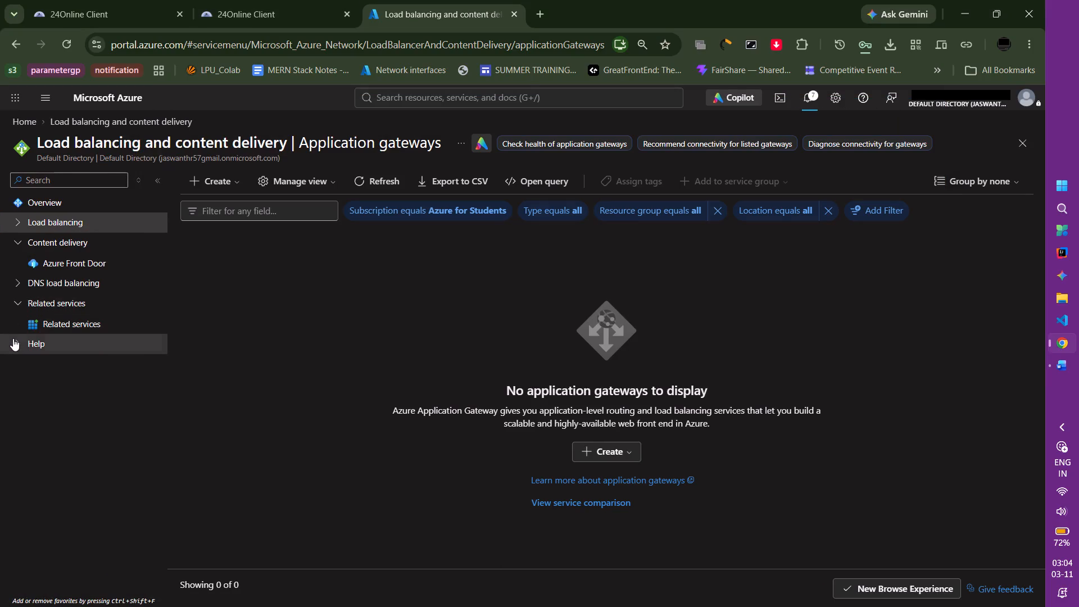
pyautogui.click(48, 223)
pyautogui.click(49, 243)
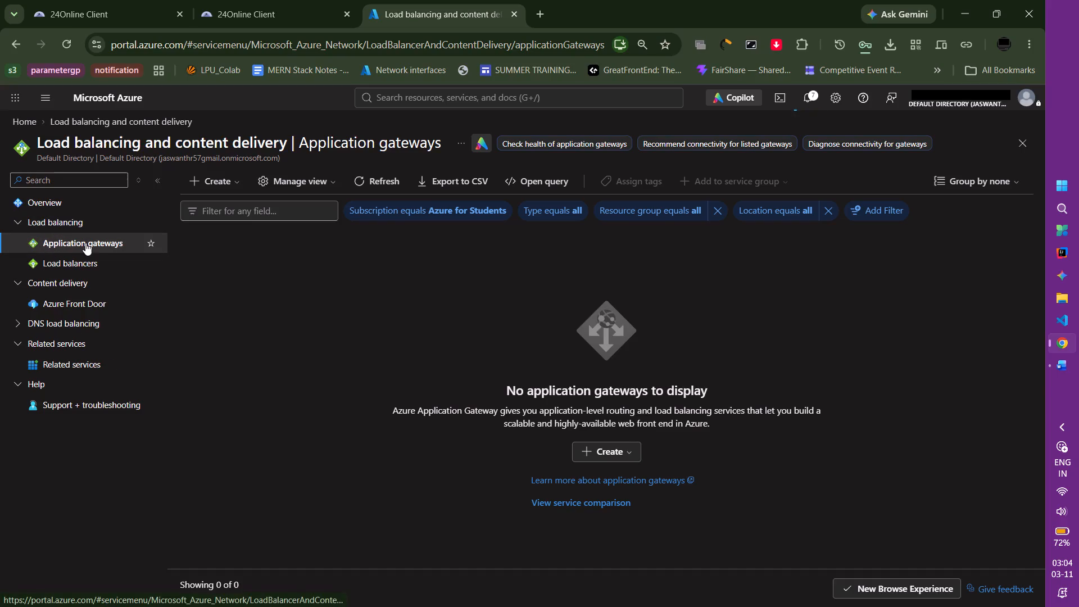
# Refresh the application gateways list and open the apppolicy policy from appgtway's web application firewall settings.
pyautogui.click(84, 243)
pyautogui.click(378, 184)
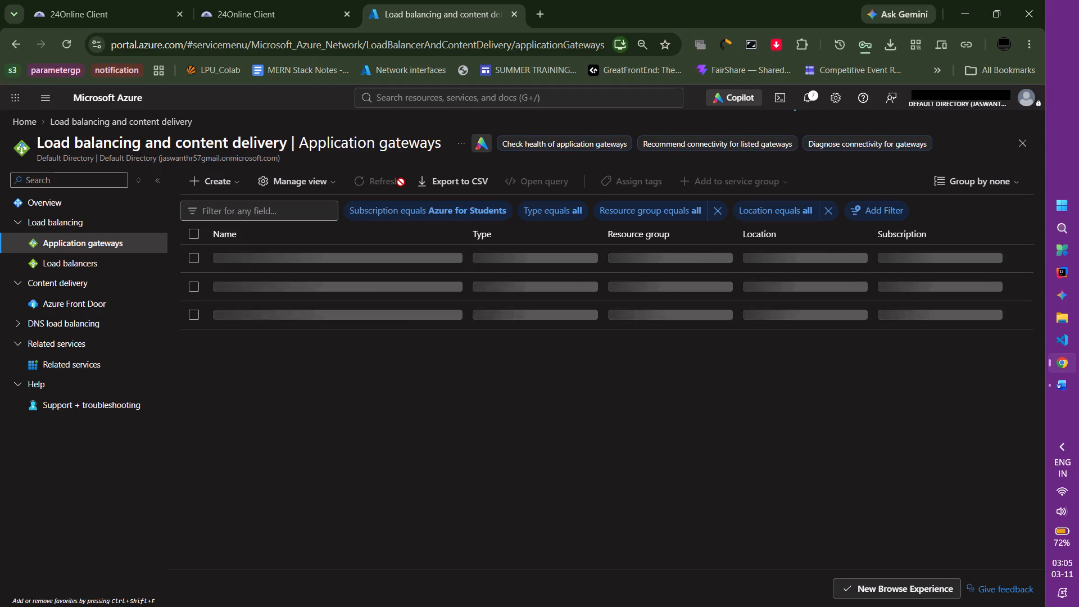
pyautogui.click(259, 260)
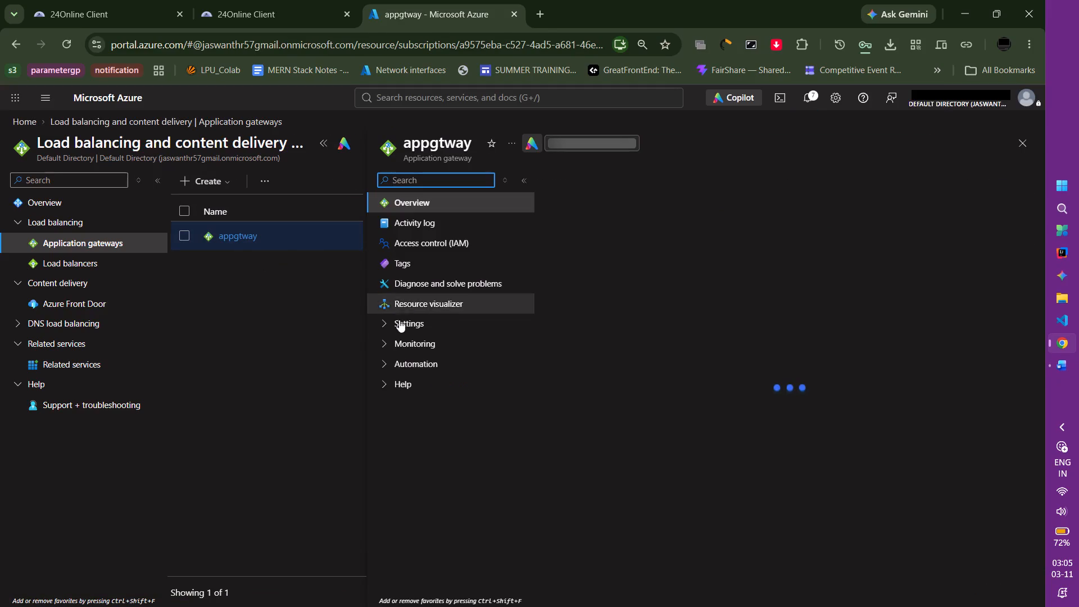
pyautogui.click(393, 329)
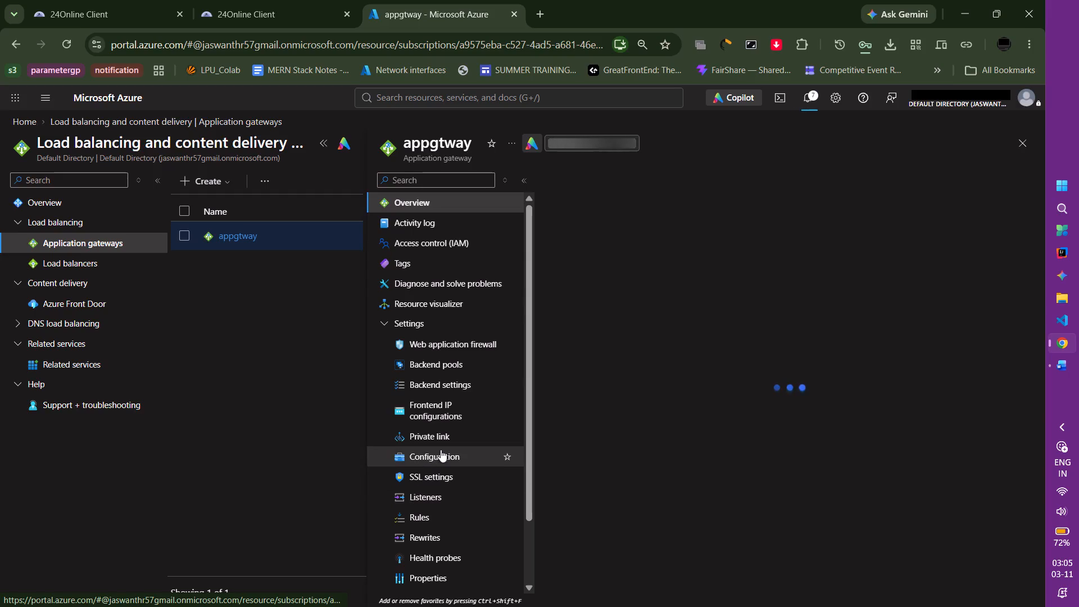
pyautogui.click(482, 350)
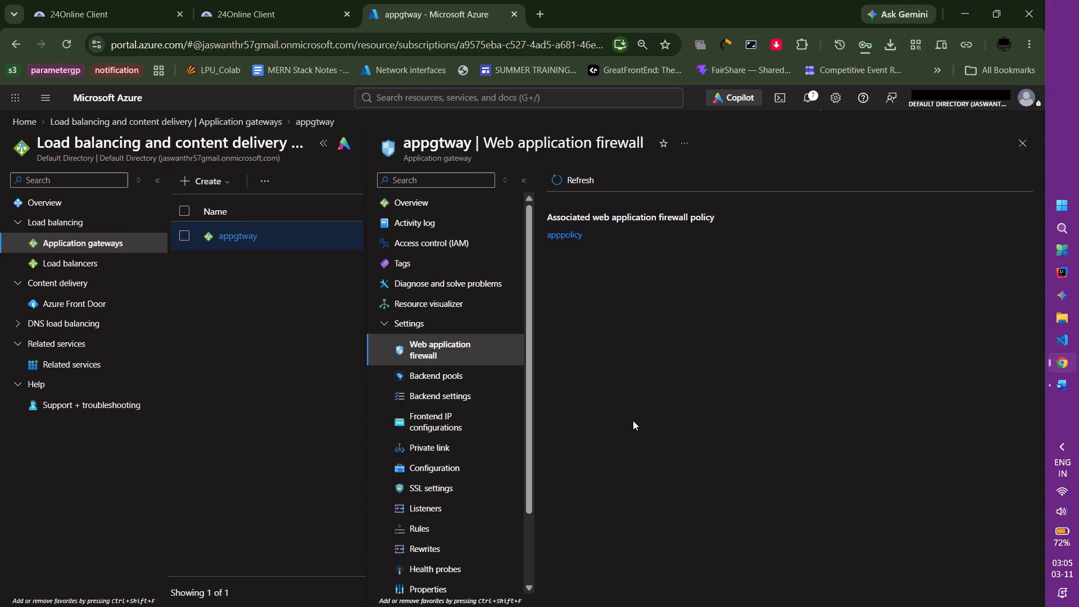
pyautogui.click(568, 235)
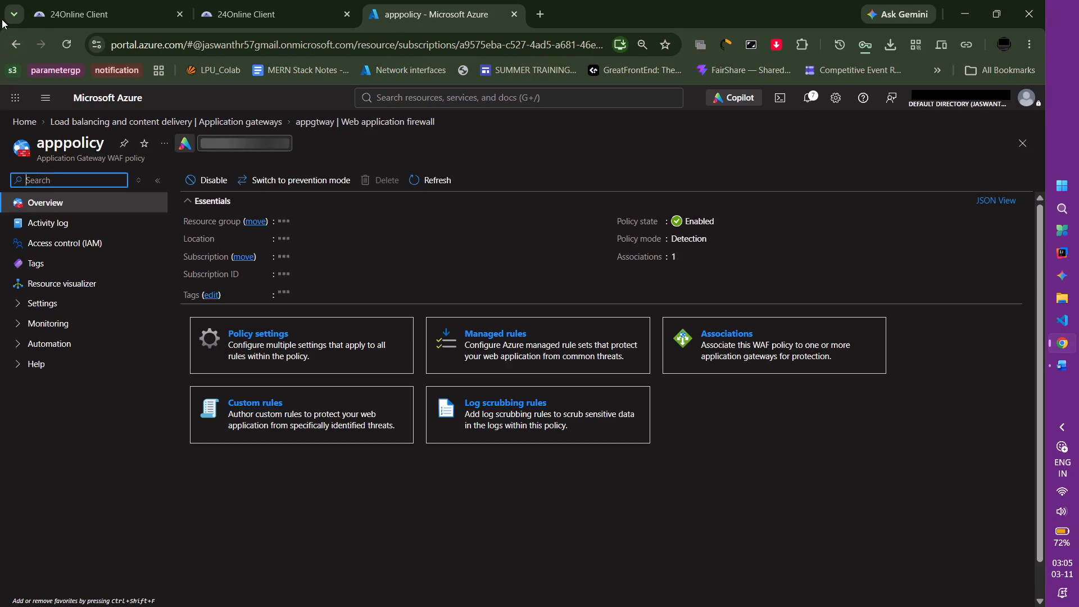
# Capture the apppolicy overview as a screenshot and paste it below the previous screenshot in Document1 in Word.
pyautogui.press('Print')
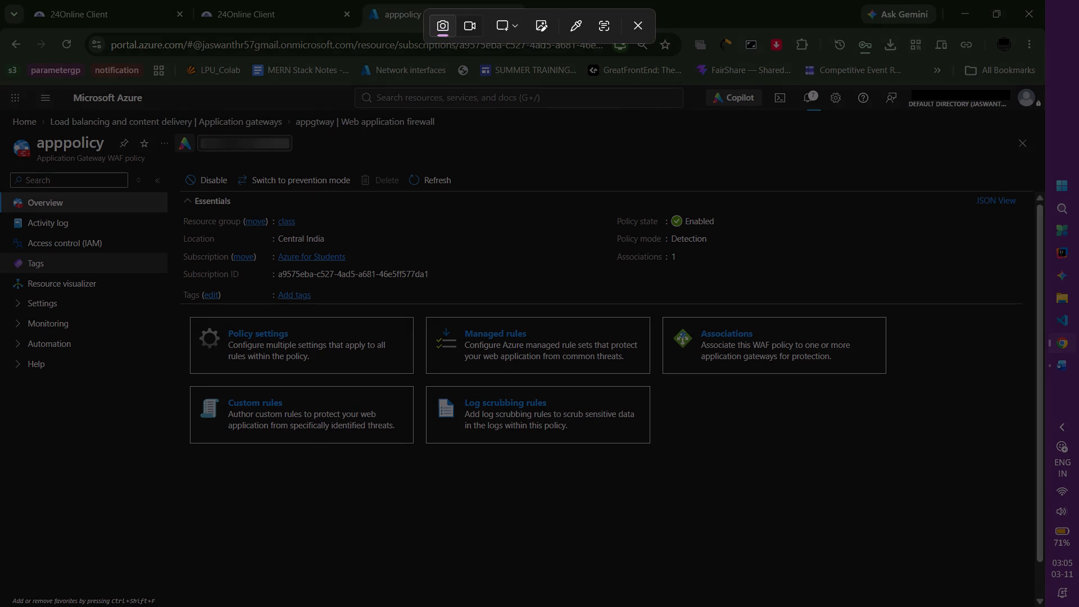
pyautogui.moveTo(0, 79); pyautogui.dragTo(1032, 604)
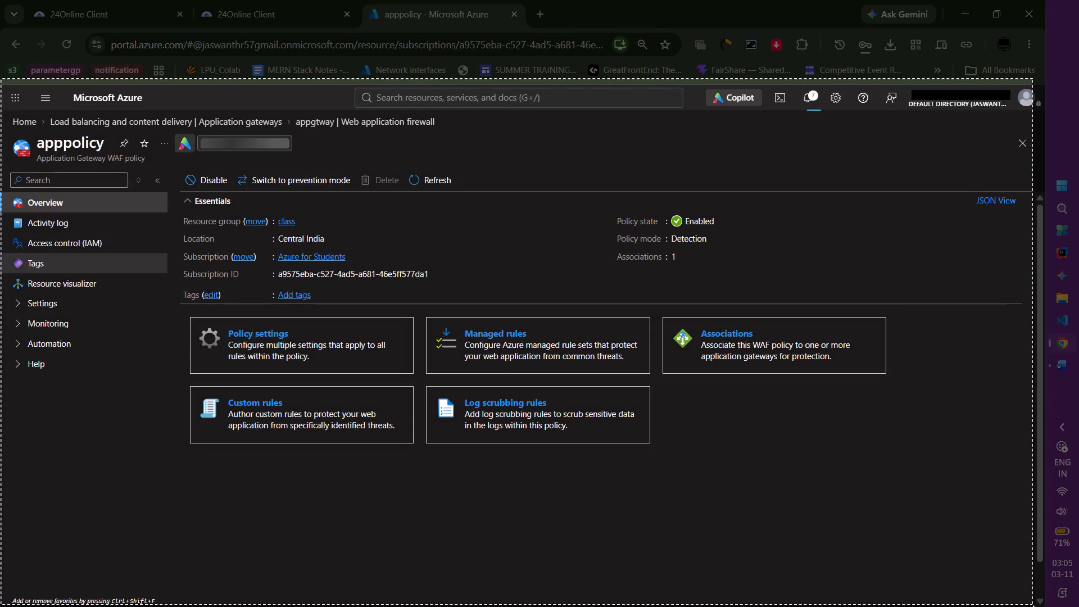
pyautogui.moveTo(1032, 604); pyautogui.dragTo(1040, 604)
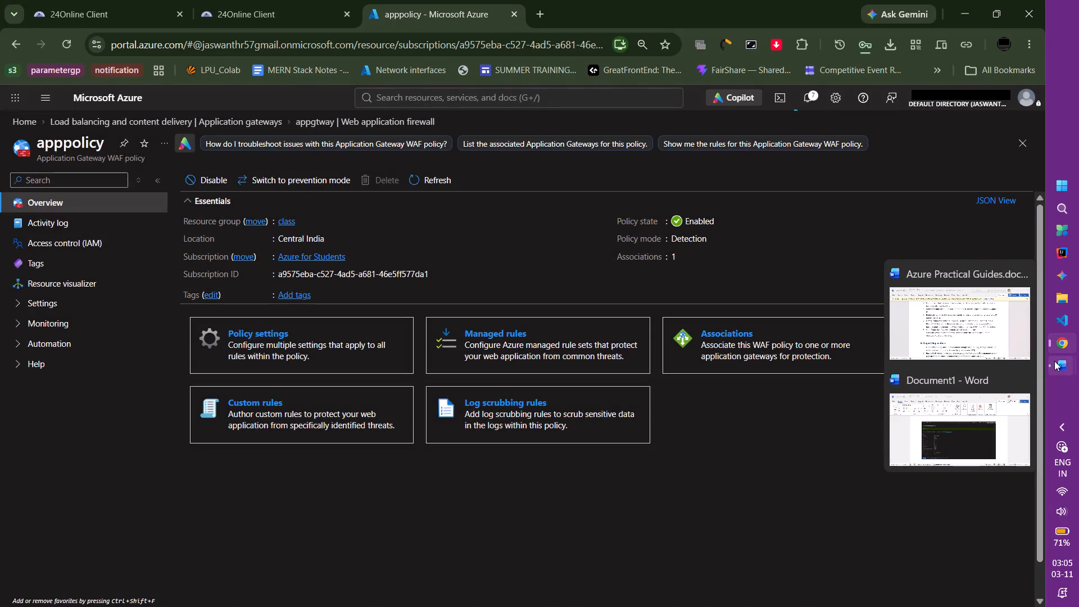
pyautogui.click(965, 422)
pyautogui.click(787, 487)
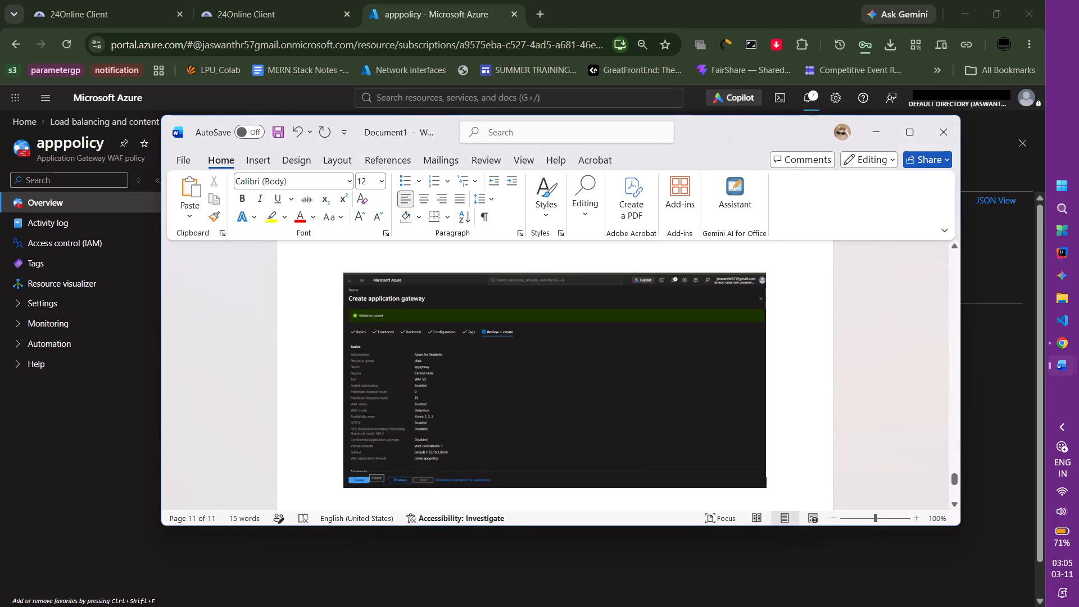
pyautogui.hotkey('ctrl', 'v')
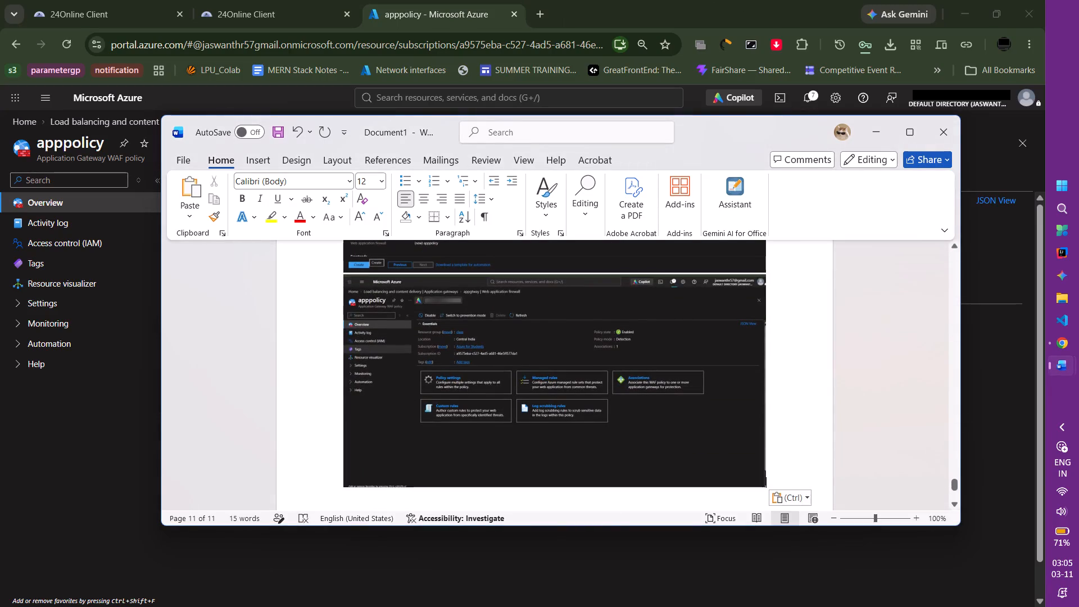
# Return to the apppolicy overview in the Azure portal in Chrome.
pyautogui.click(114, 488)
pyautogui.scroll(1, 291, 437)
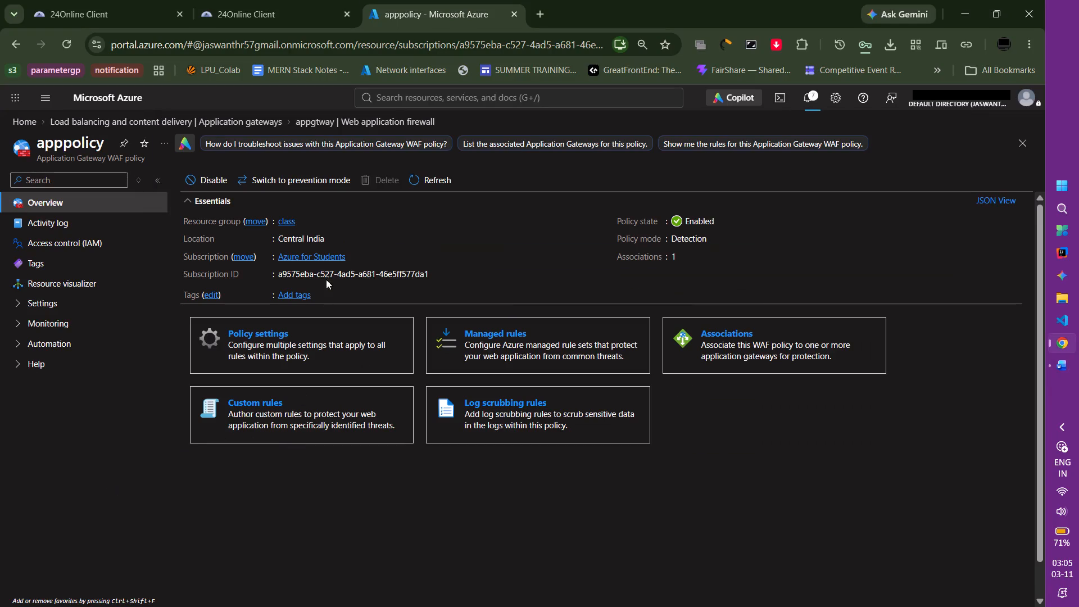